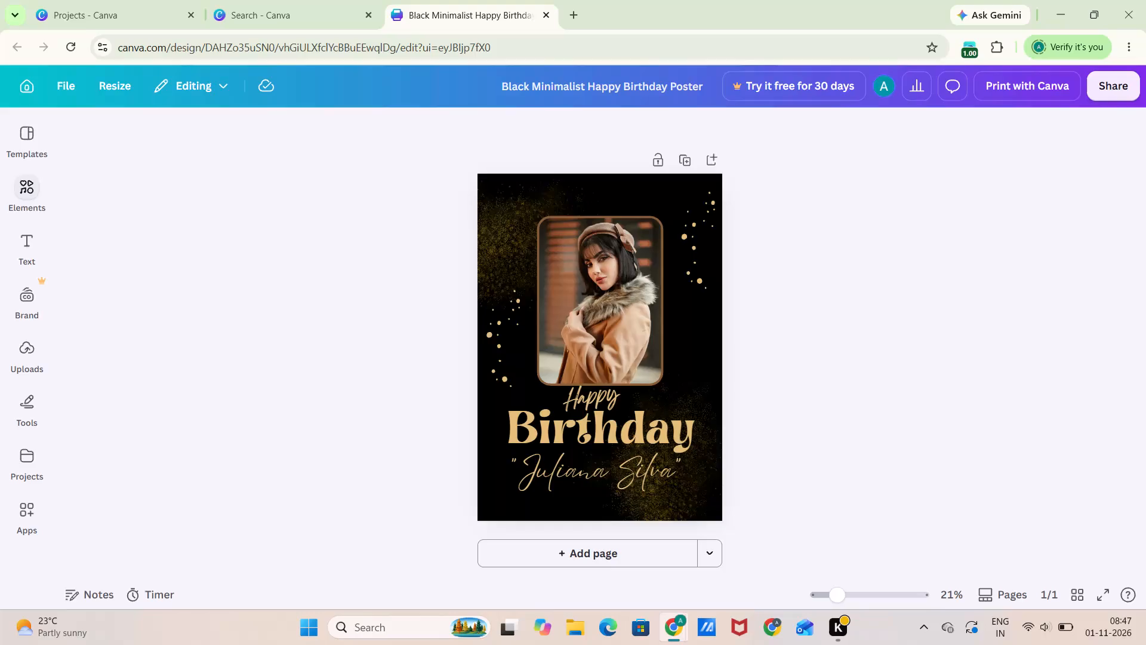
Delete the woman's portrait from the rounded photo frame, keeping the empty frame on the poster.
left_click(23, 195)
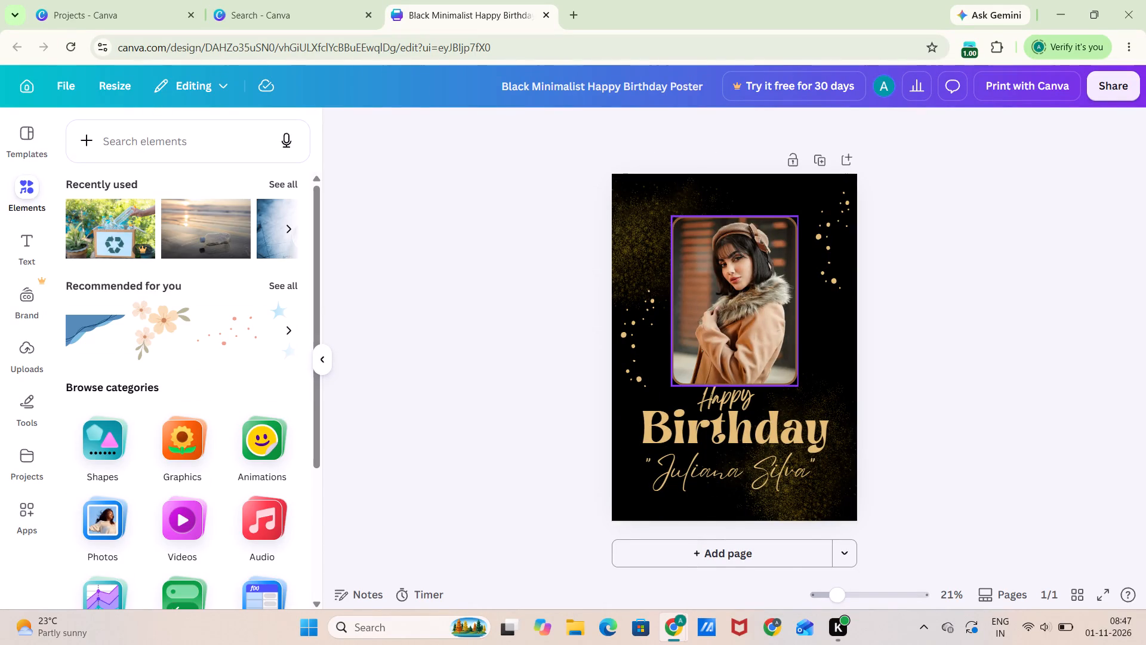
left_click(755, 312)
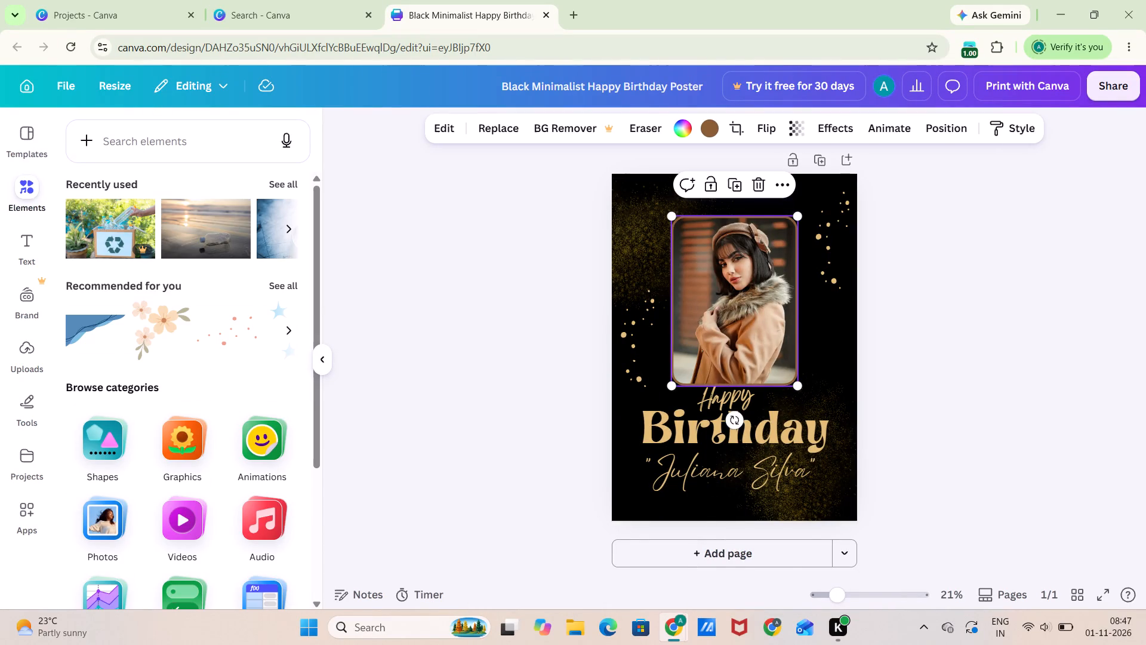
key("BackSpace")
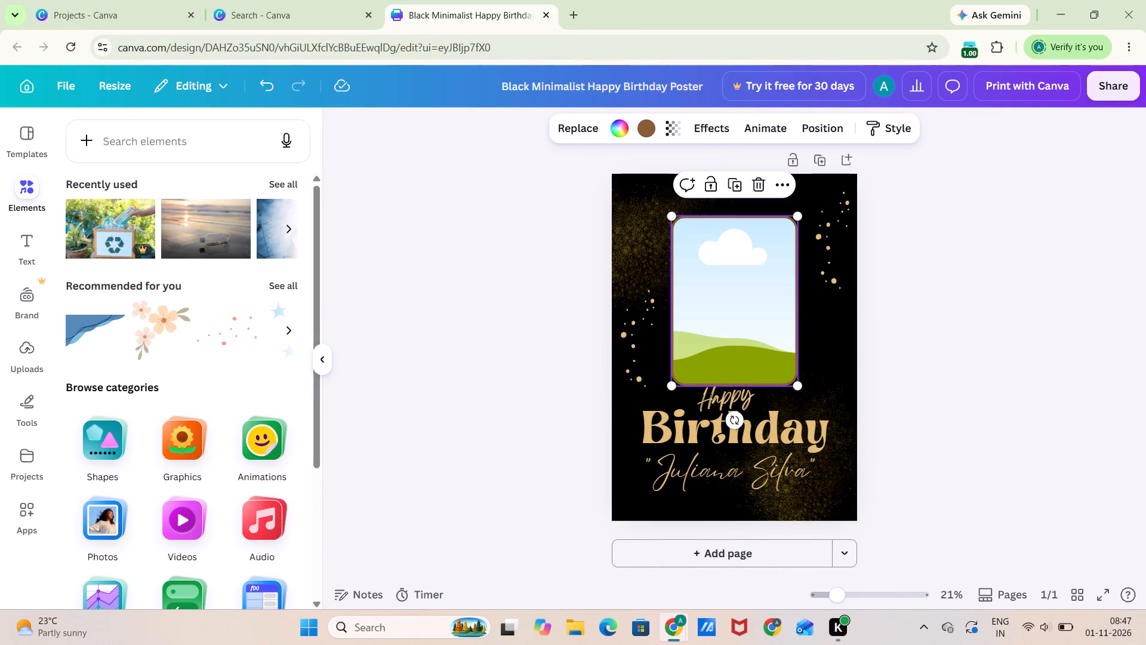
Search the elements library for "brown background".
scroll(196, 293, "down", 2)
scroll(247, 231, "right", 2)
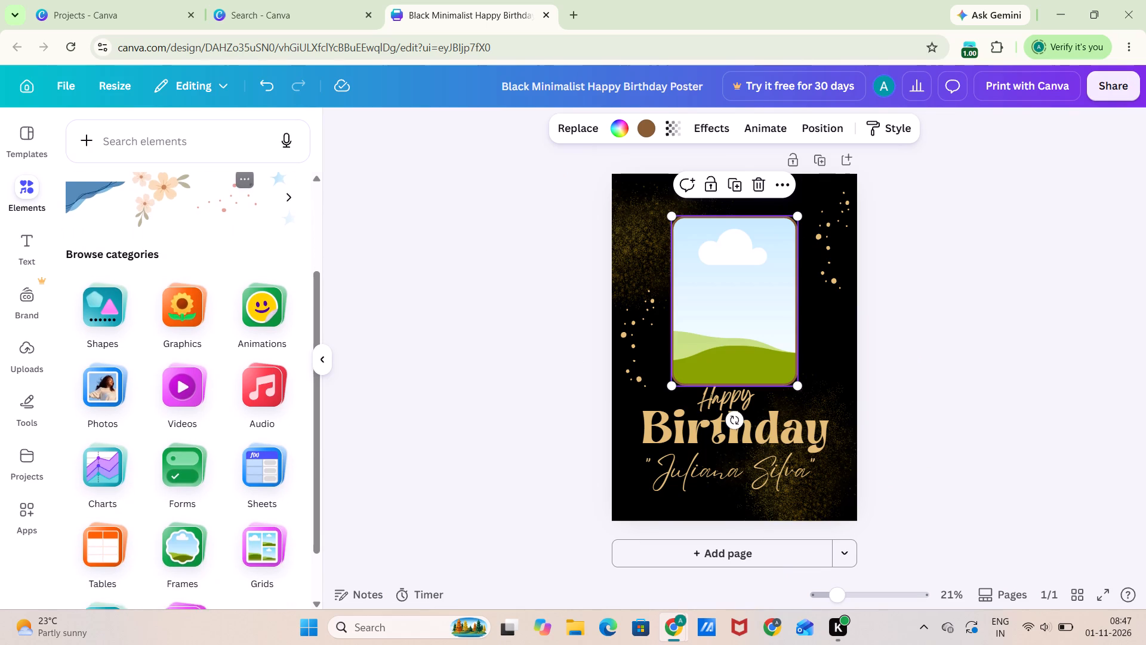
scroll(247, 231, "right", 3)
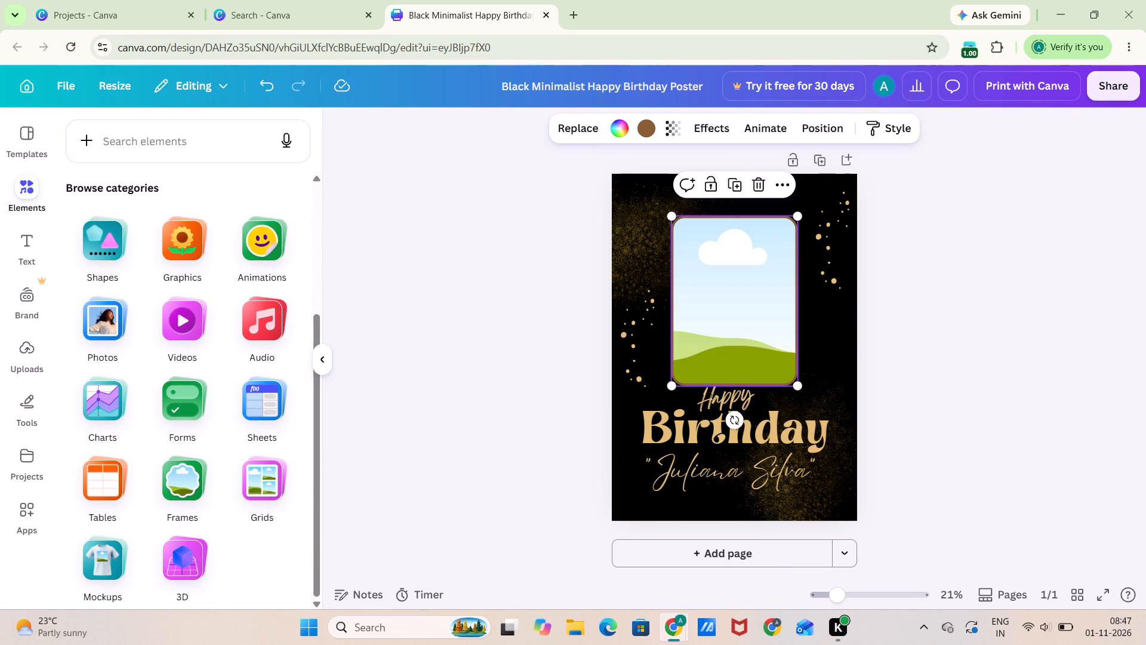
left_click(123, 139)
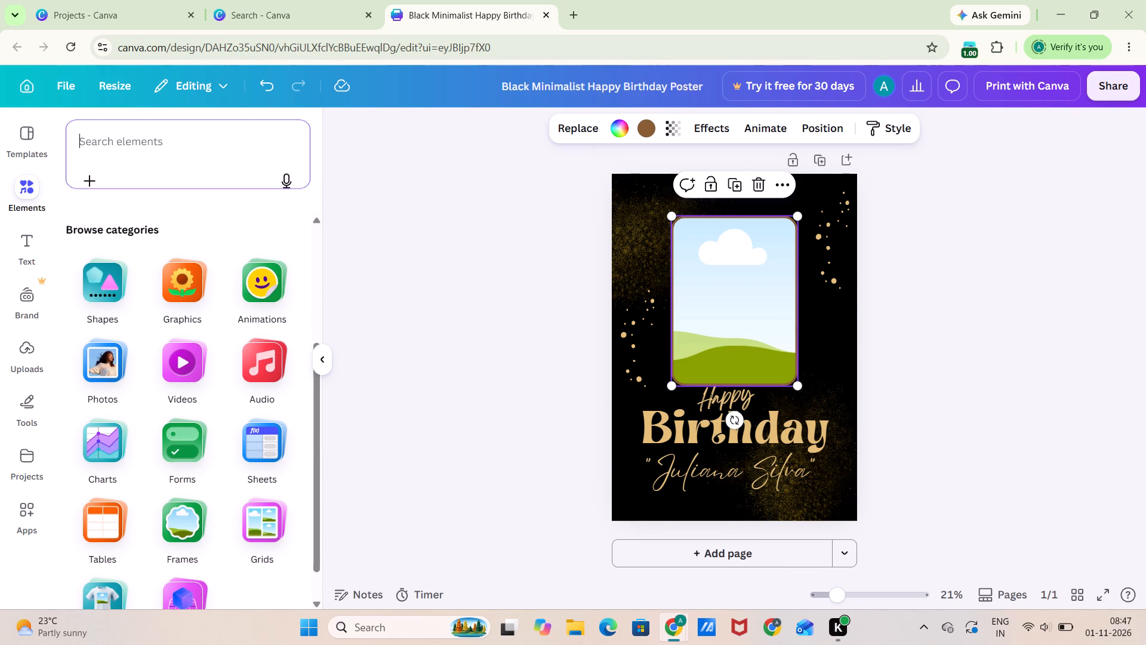
type("brown")
key("space")
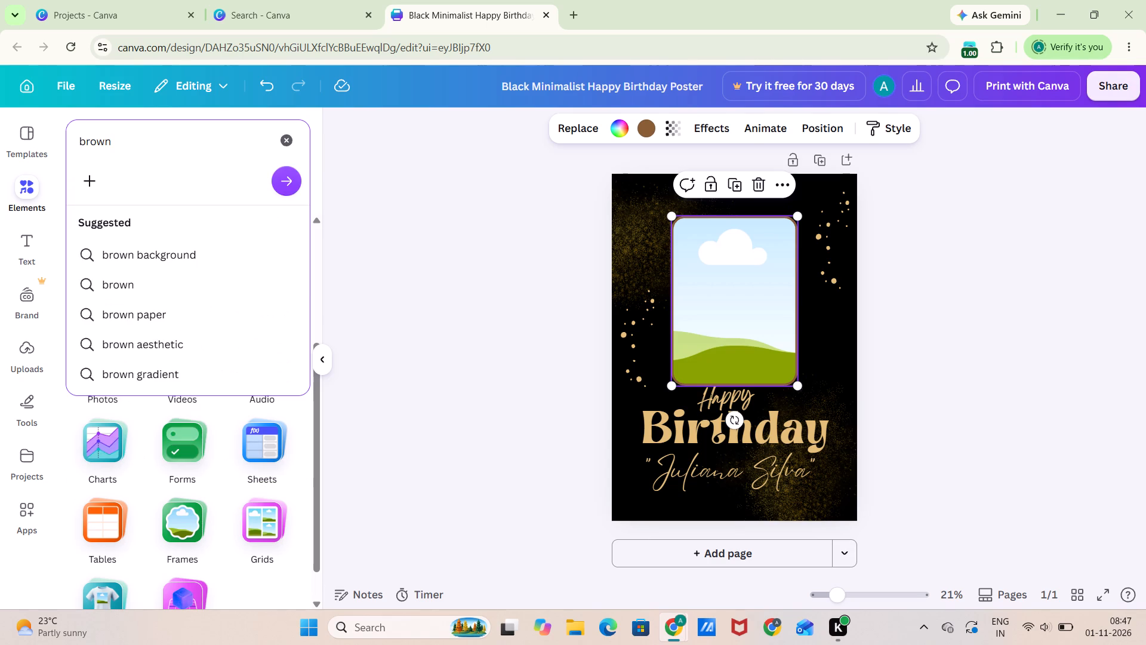
type("background")
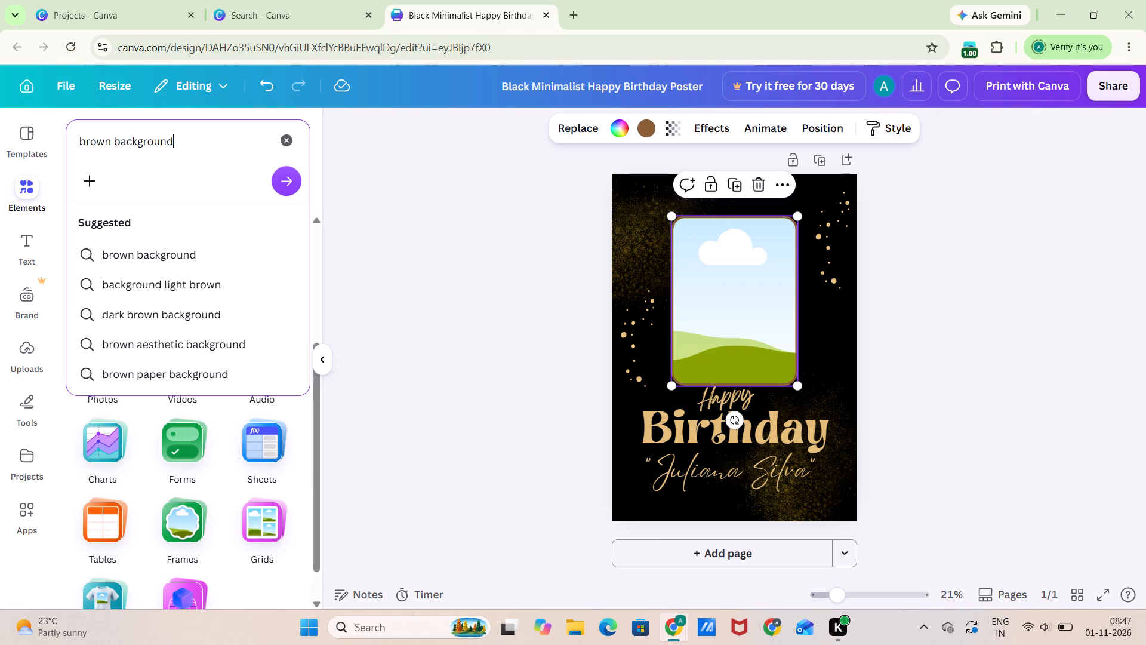
key("Return")
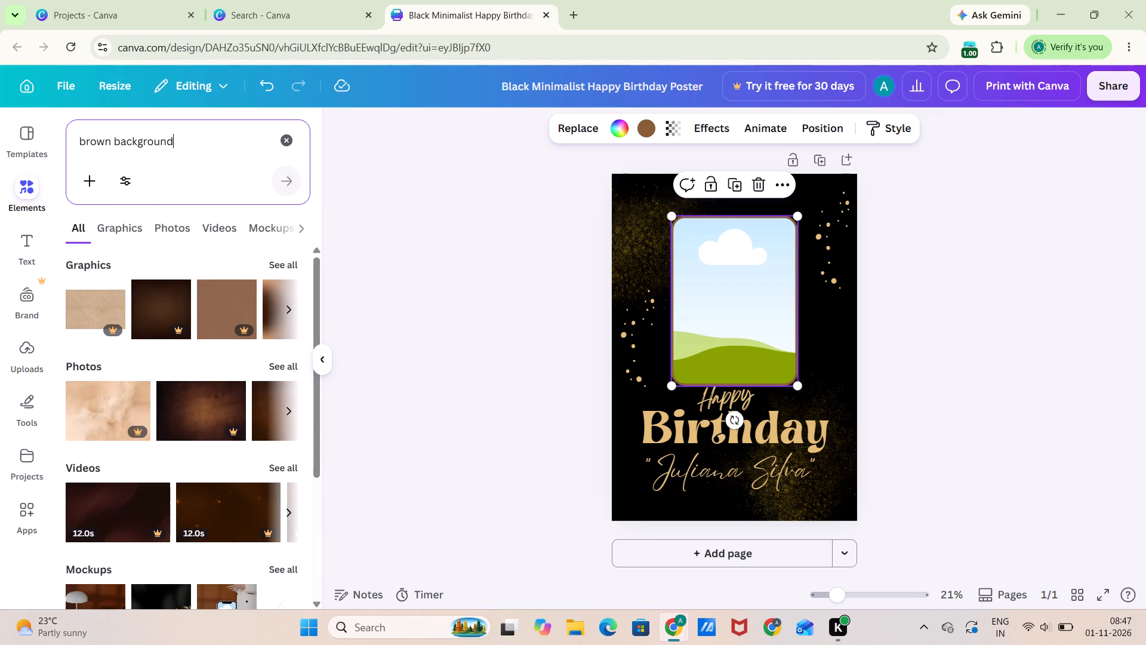
Add the free 10.0s dark brown video with blurred reddish spots from the brown background video results to the poster.
scroll(130, 371, "right", 5)
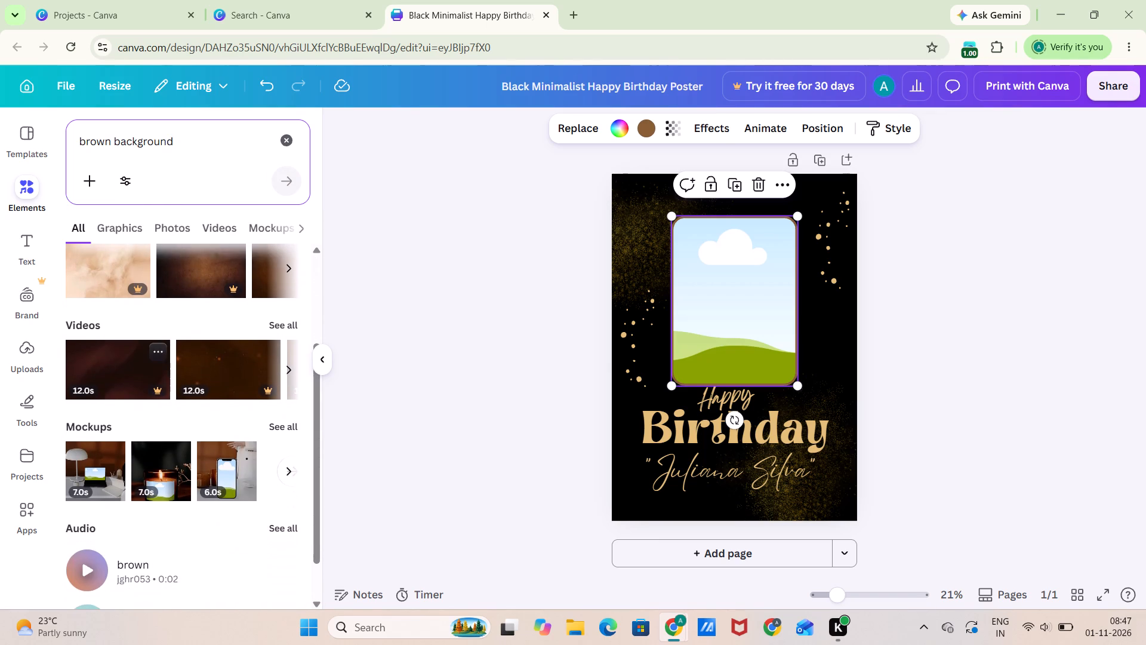
scroll(139, 360, "right", 1)
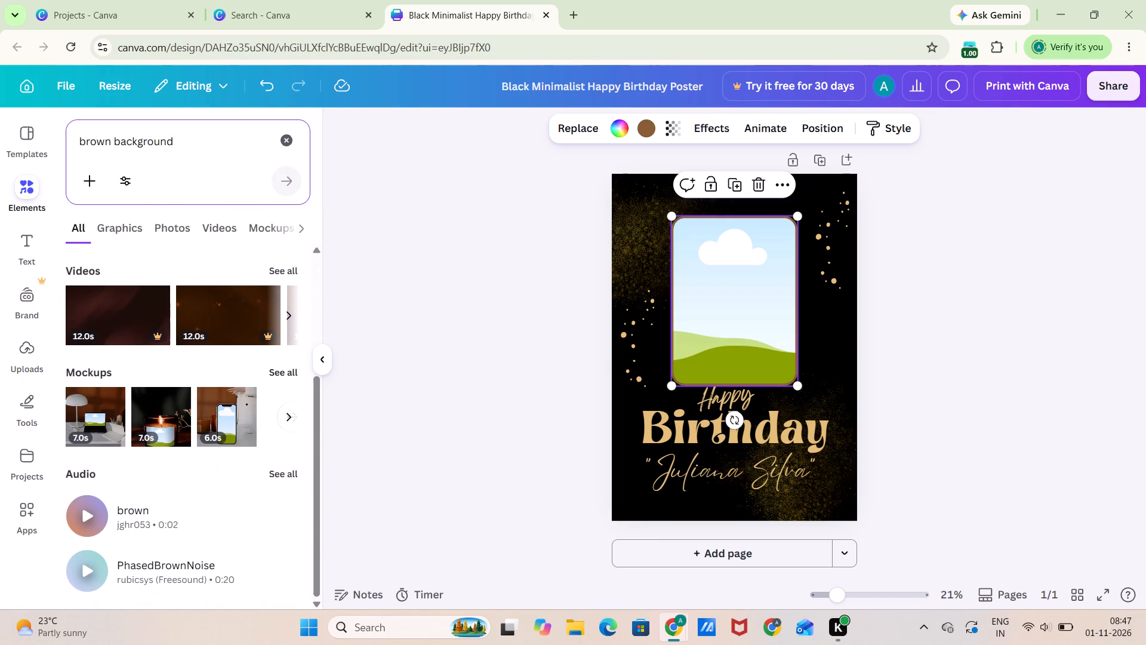
left_click(284, 372)
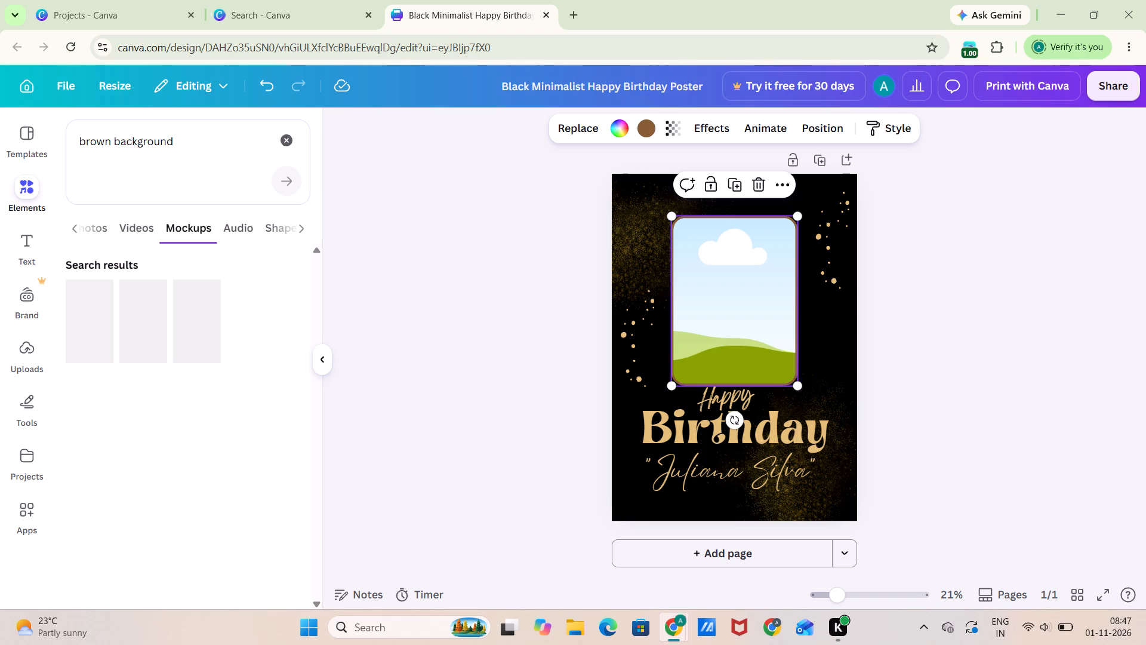
left_click(134, 229)
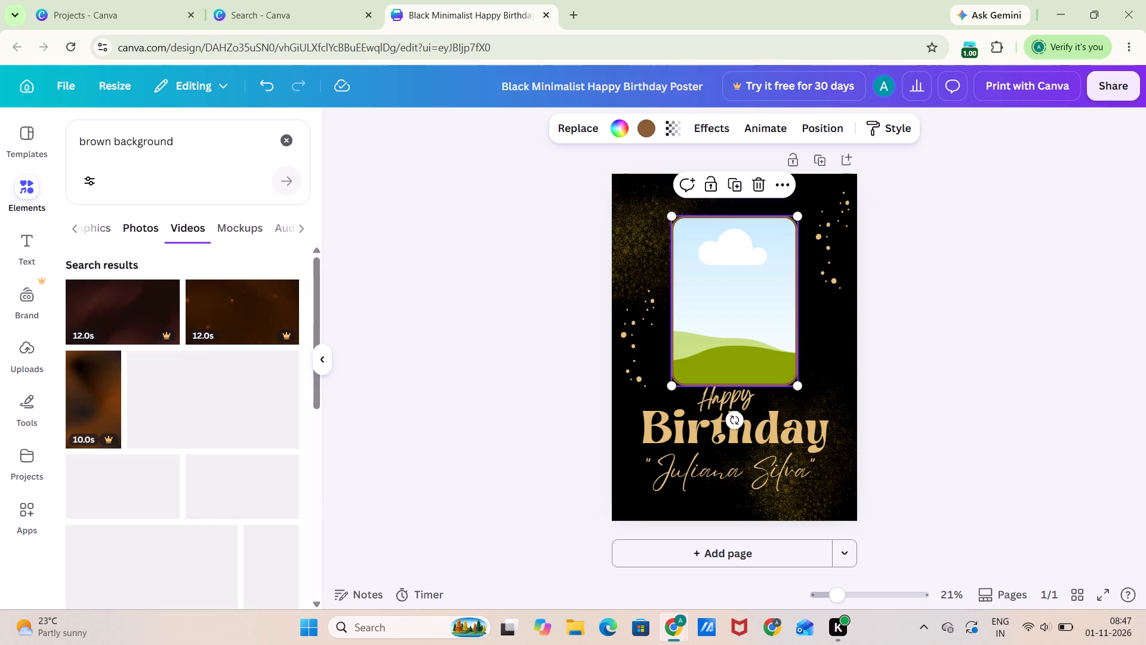
scroll(211, 410, "right", 2)
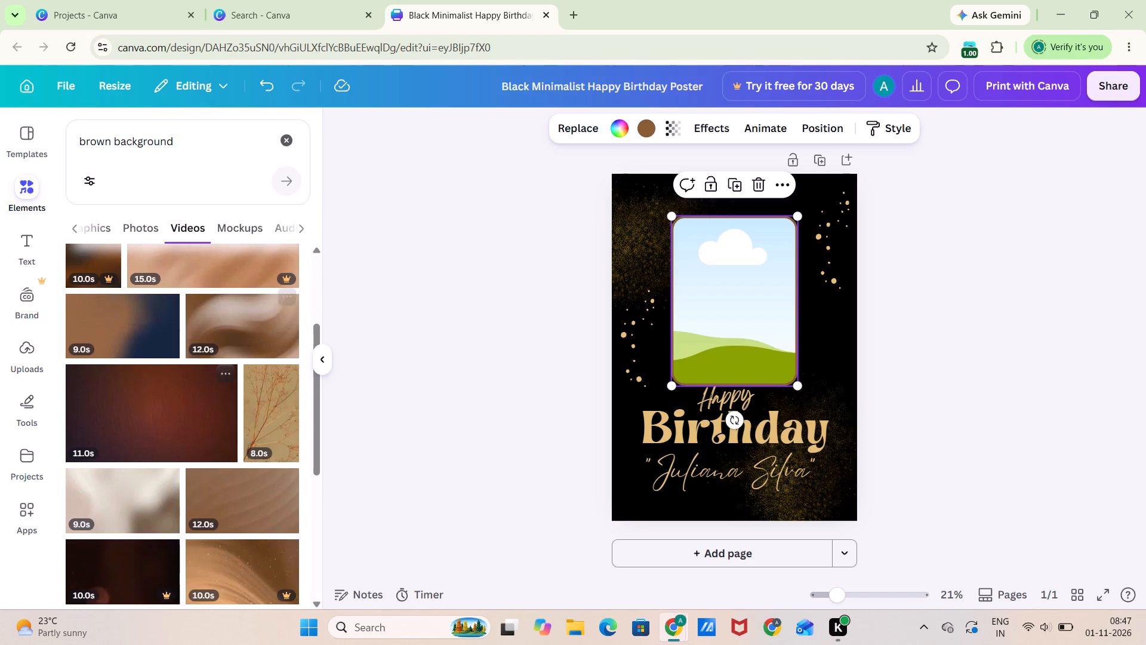
scroll(211, 410, "right", 2)
right_click(211, 410)
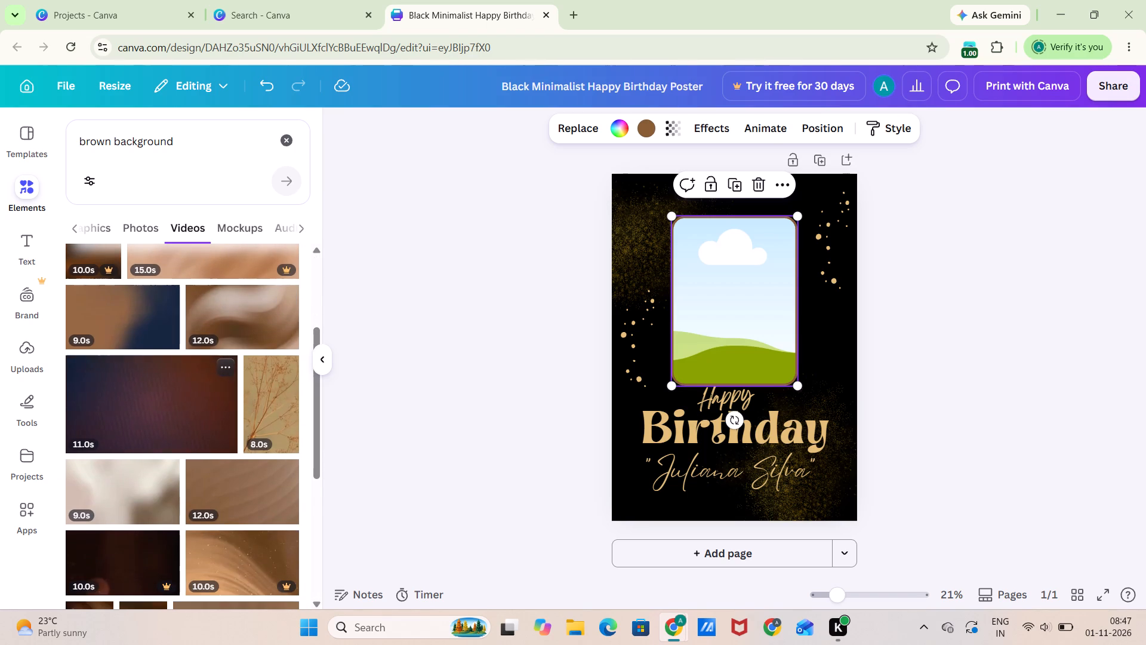
scroll(232, 389, "down", 1)
scroll(177, 413, "right", 3)
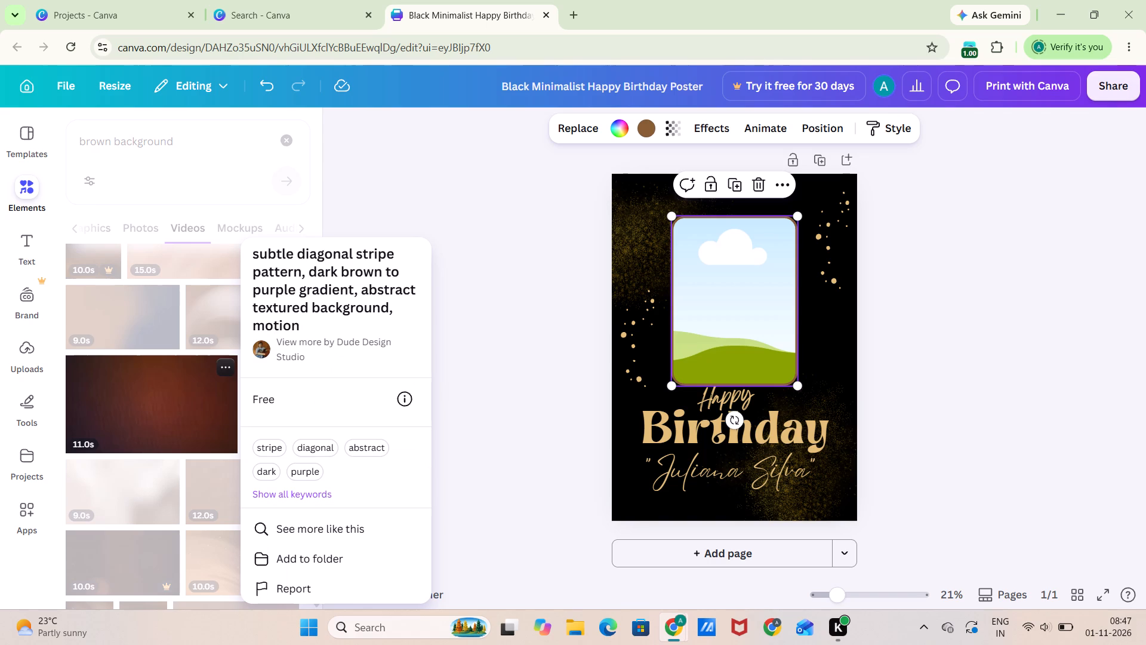
left_click(496, 290)
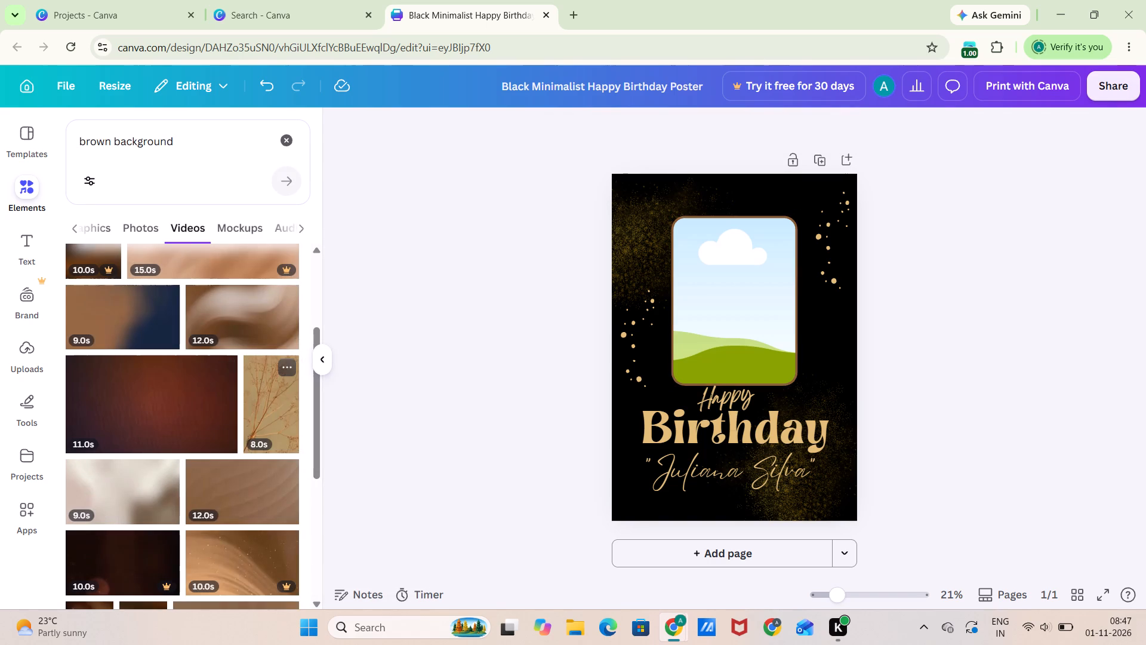
scroll(247, 410, "right", 7)
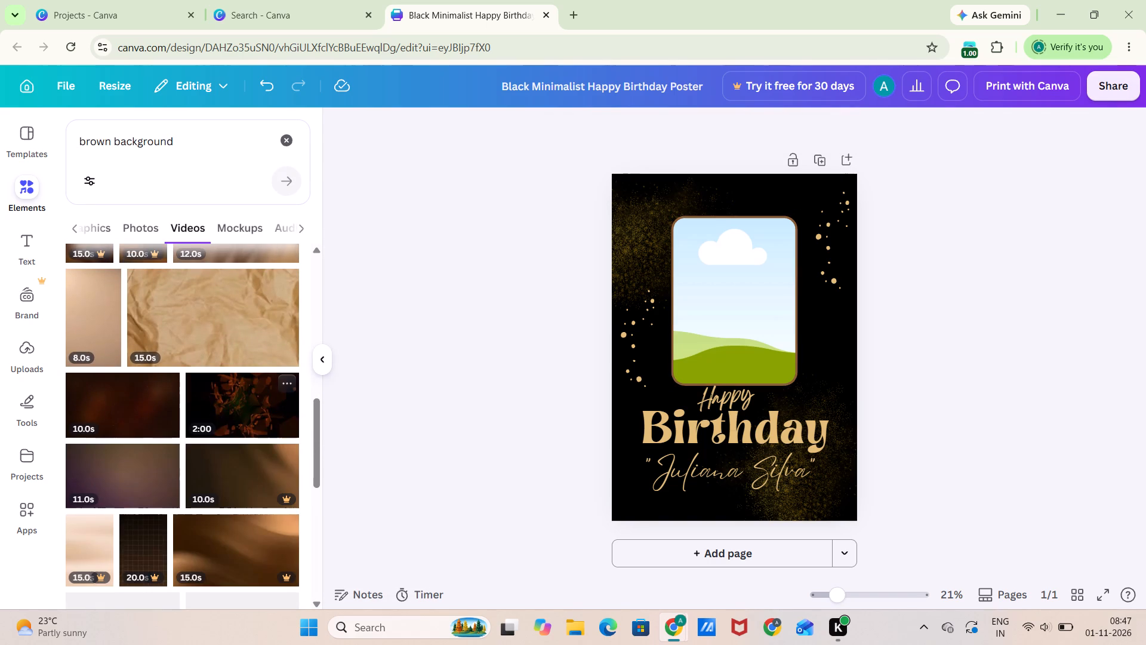
left_click(115, 406)
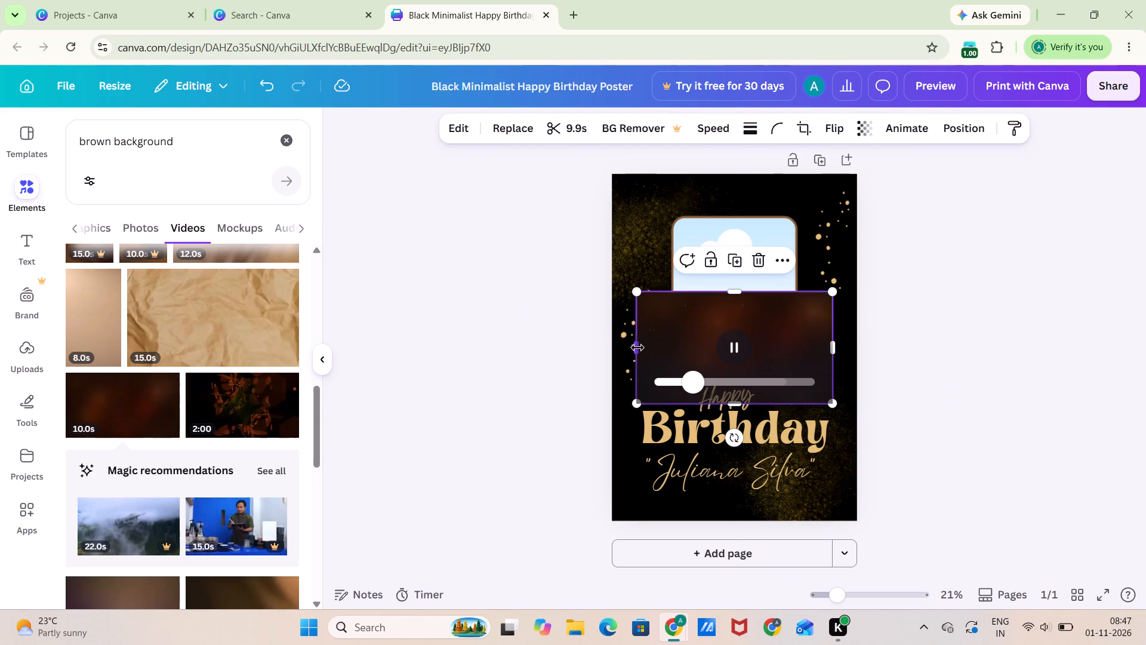
Narrow the brown video from both sides to match the photo frame's width, about 21.6 wide.
left_click_drag(637, 348, 679, 342)
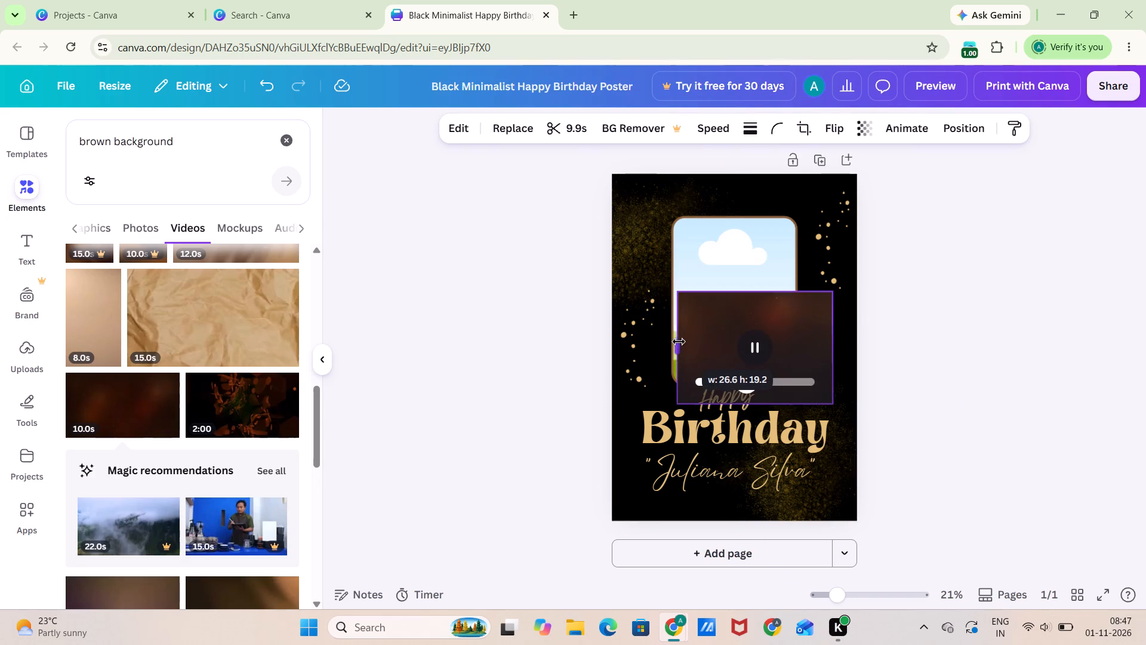
left_click_drag(679, 342, 674, 338)
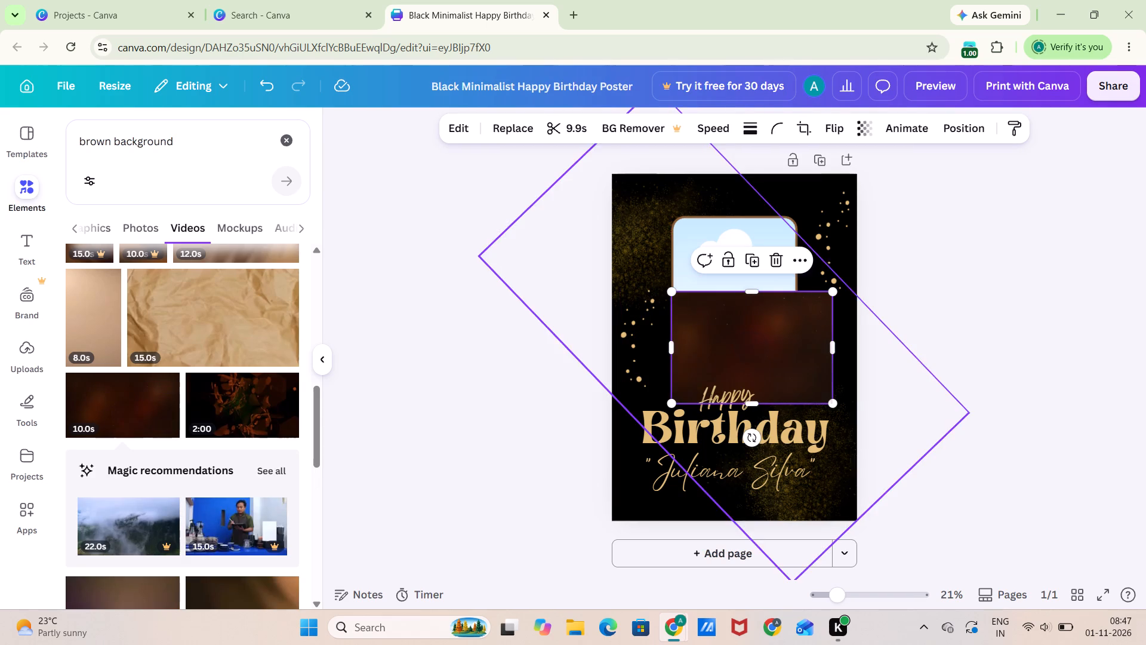
left_click_drag(830, 347, 814, 347)
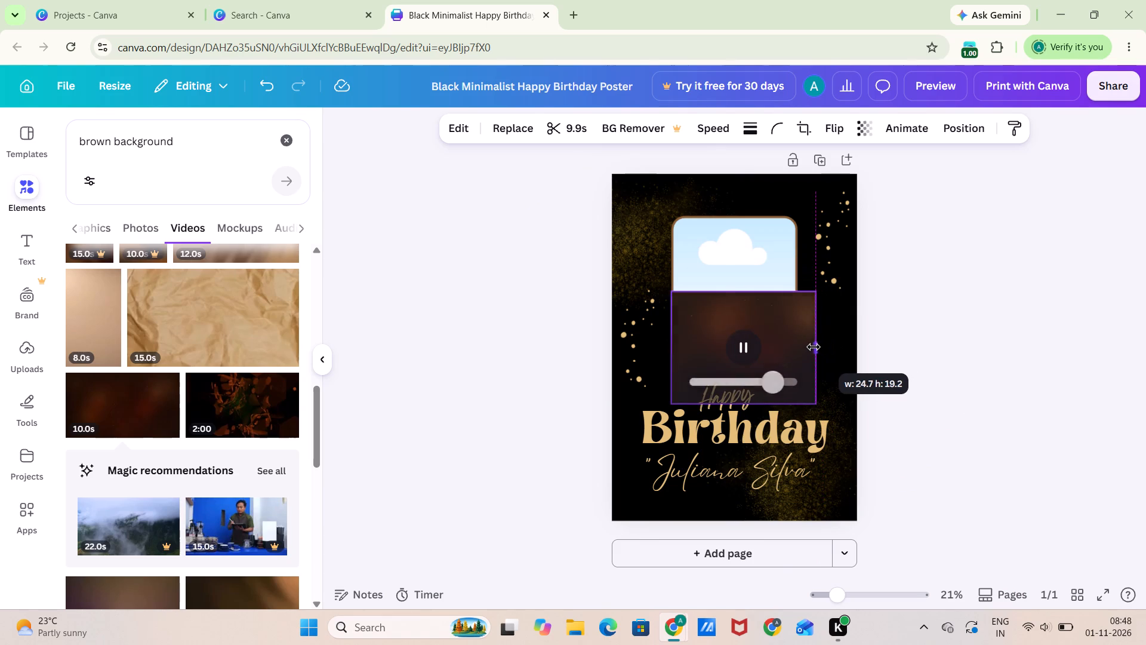
left_click_drag(814, 347, 793, 346)
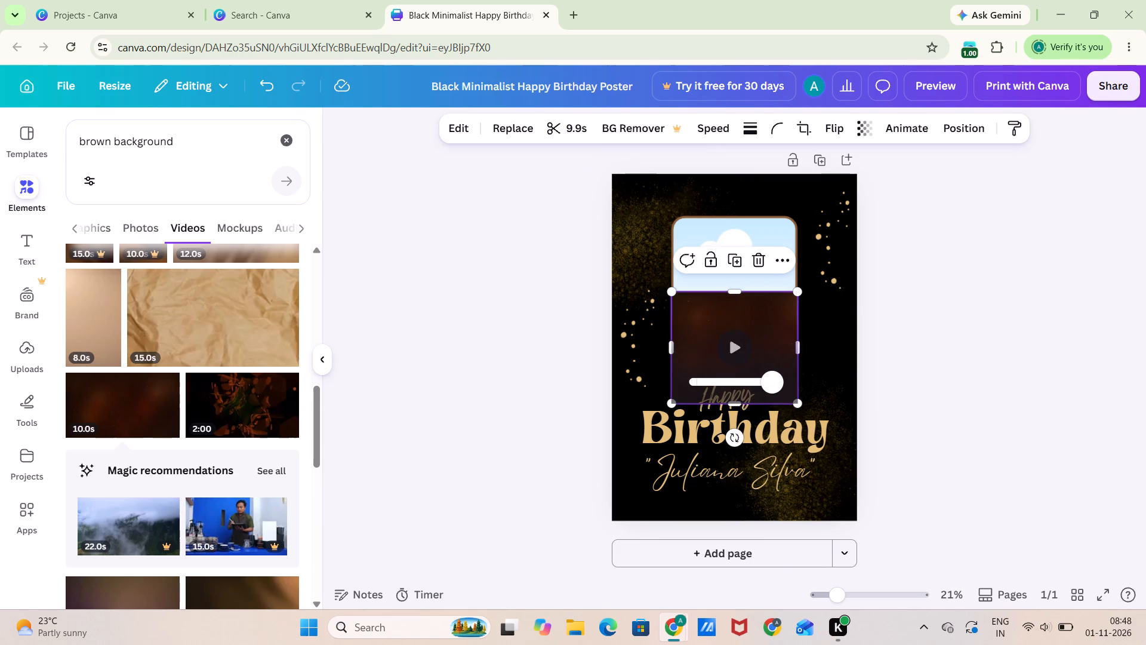
Adjust the brown video's upper and lower edges to cover the photo frame's full height, about 29.1 high.
left_click_drag(729, 293, 724, 223)
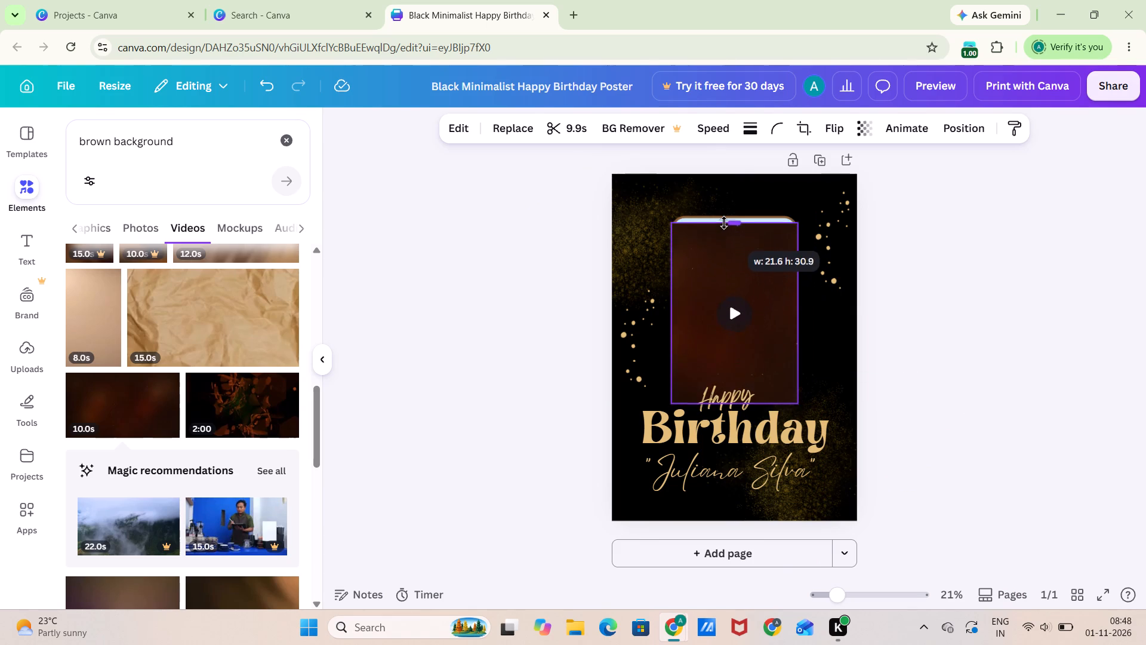
left_click_drag(724, 223, 726, 218)
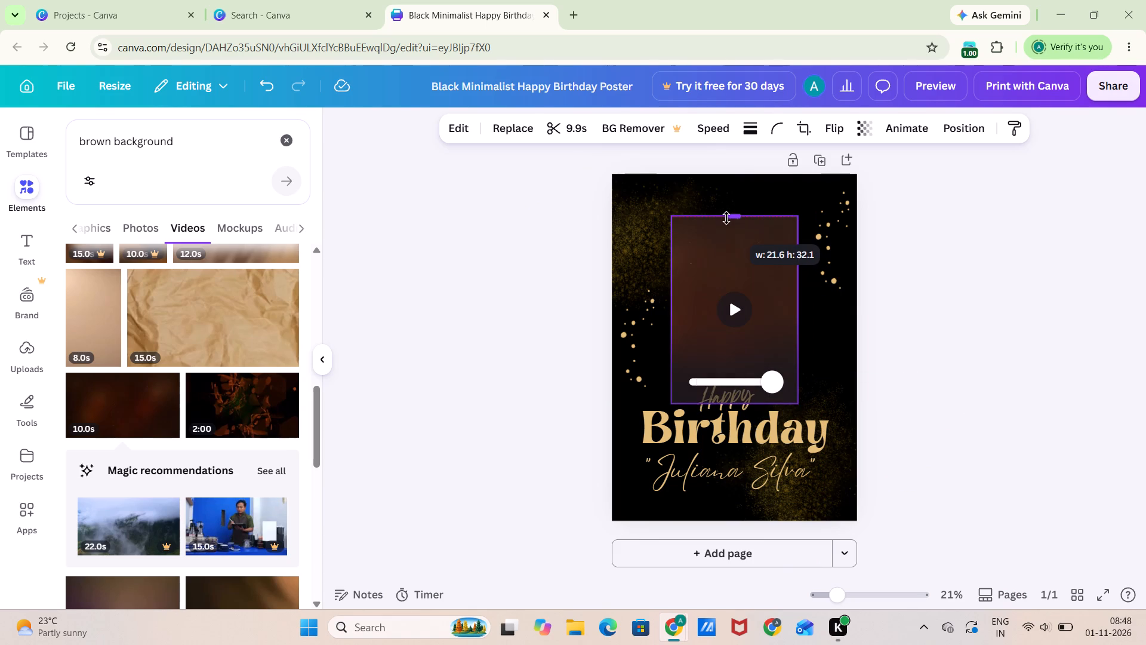
left_click_drag(726, 218, 726, 222)
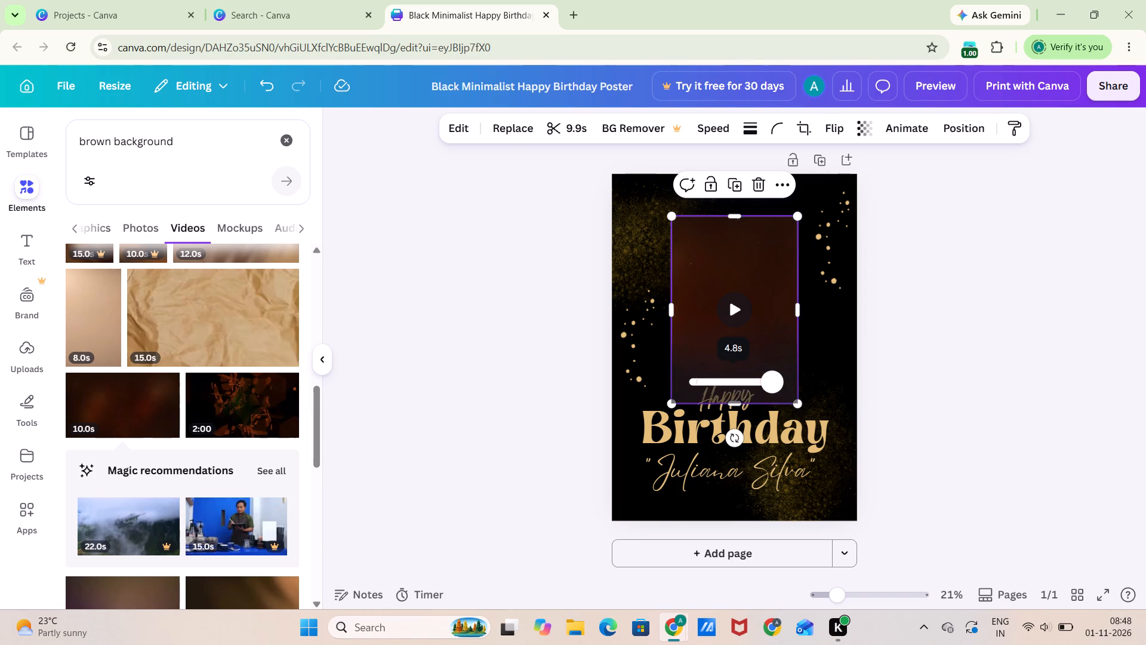
left_click_drag(734, 402, 738, 412)
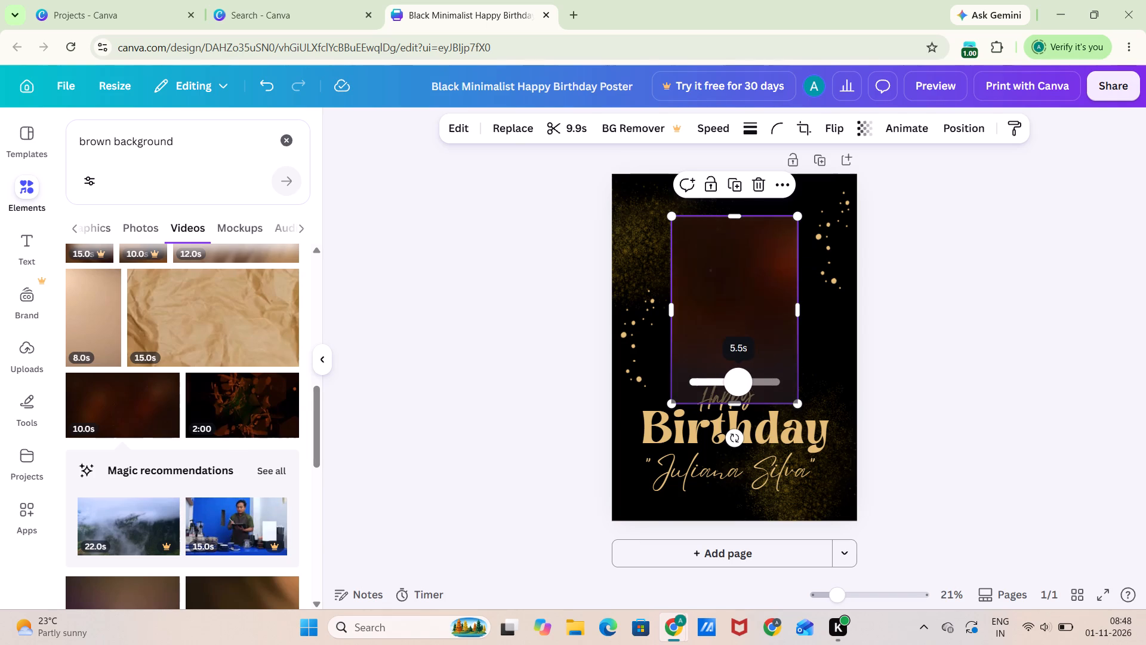
left_click_drag(738, 412, 738, 410)
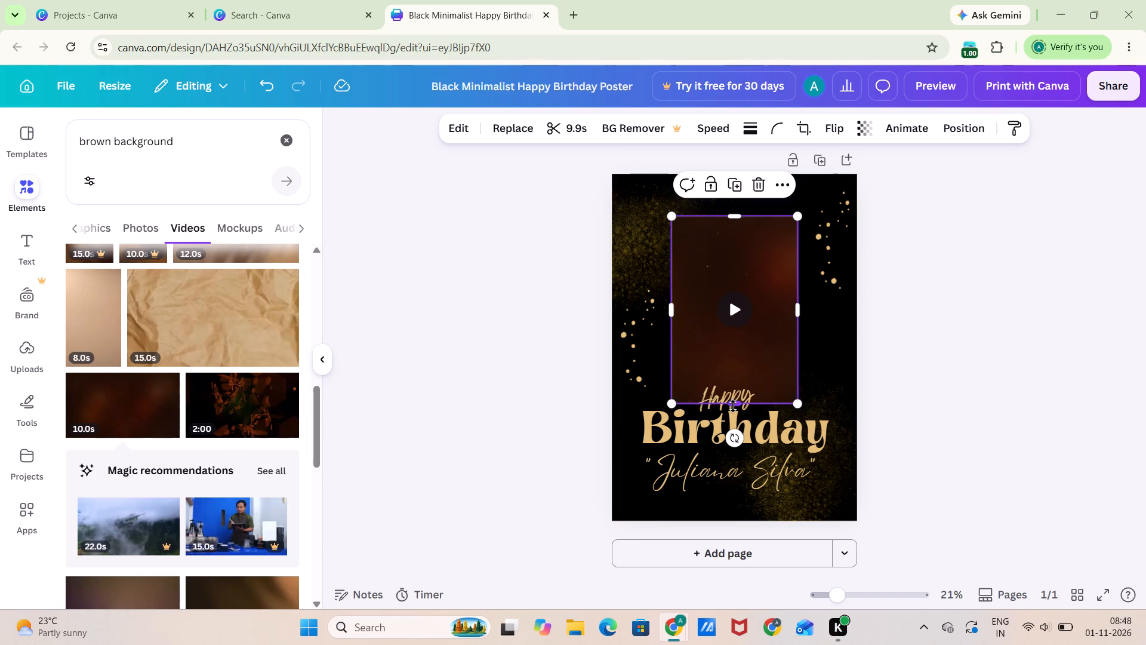
left_click_drag(735, 406, 738, 382)
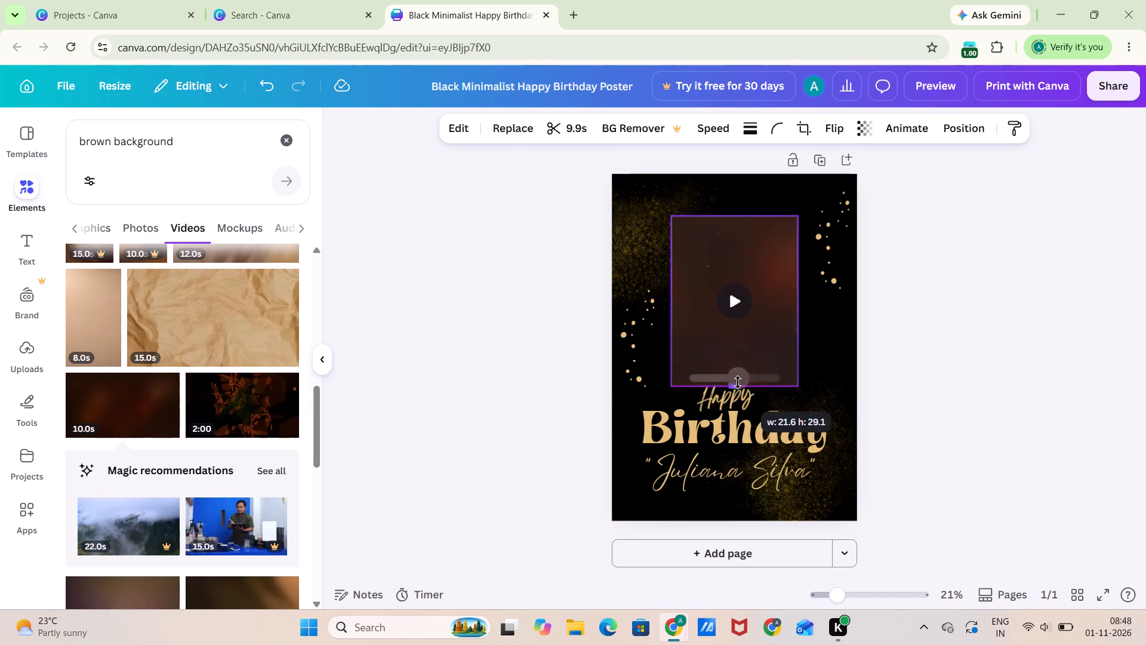
left_click_drag(738, 382, 739, 383)
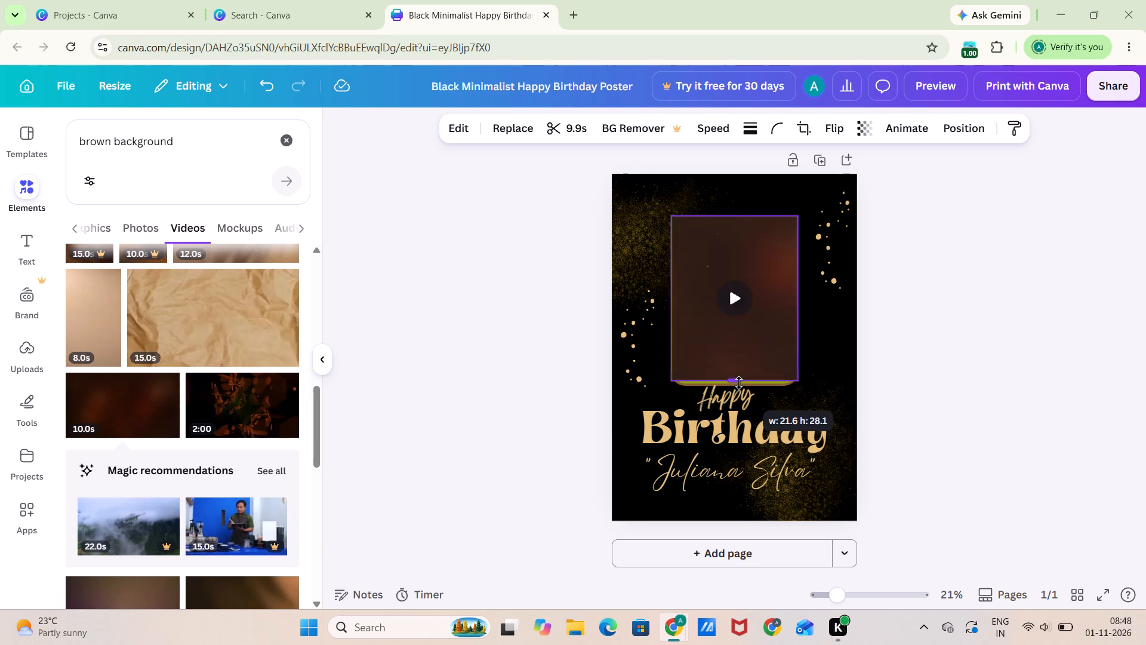
left_click_drag(739, 383, 739, 375)
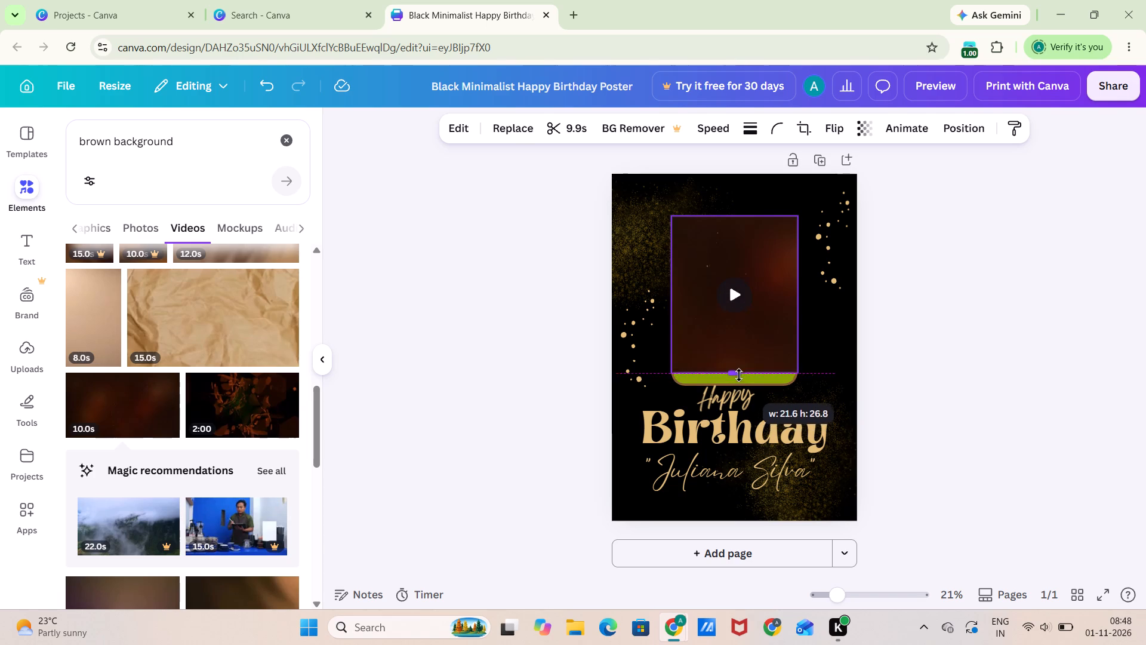
left_click_drag(739, 375, 739, 386)
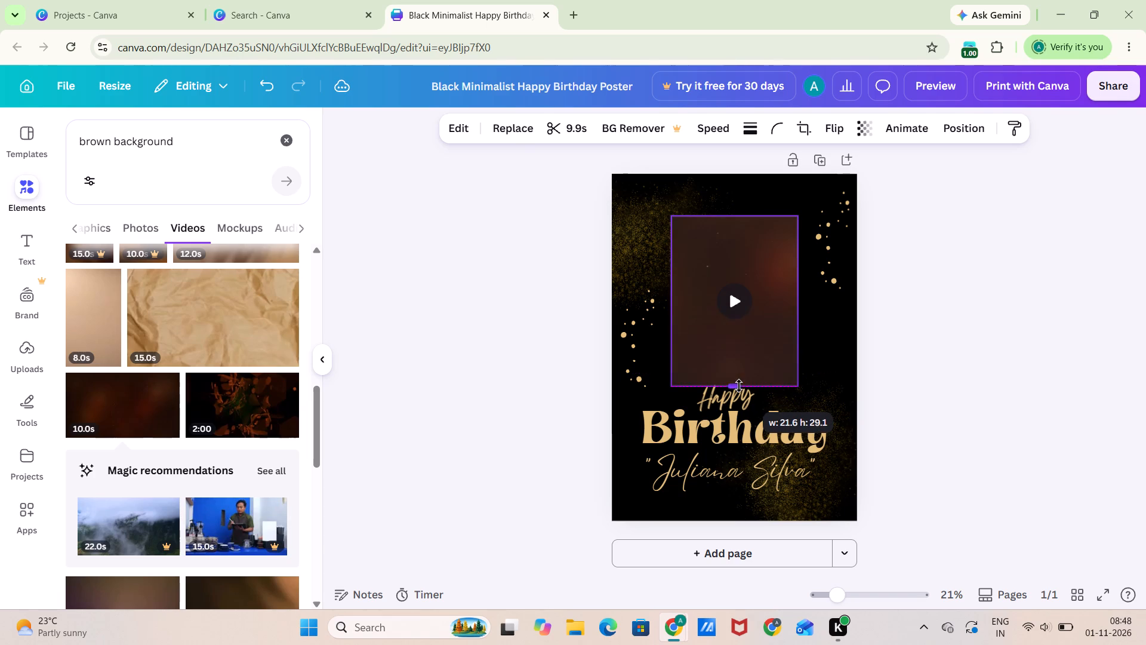
left_click_drag(739, 386, 739, 383)
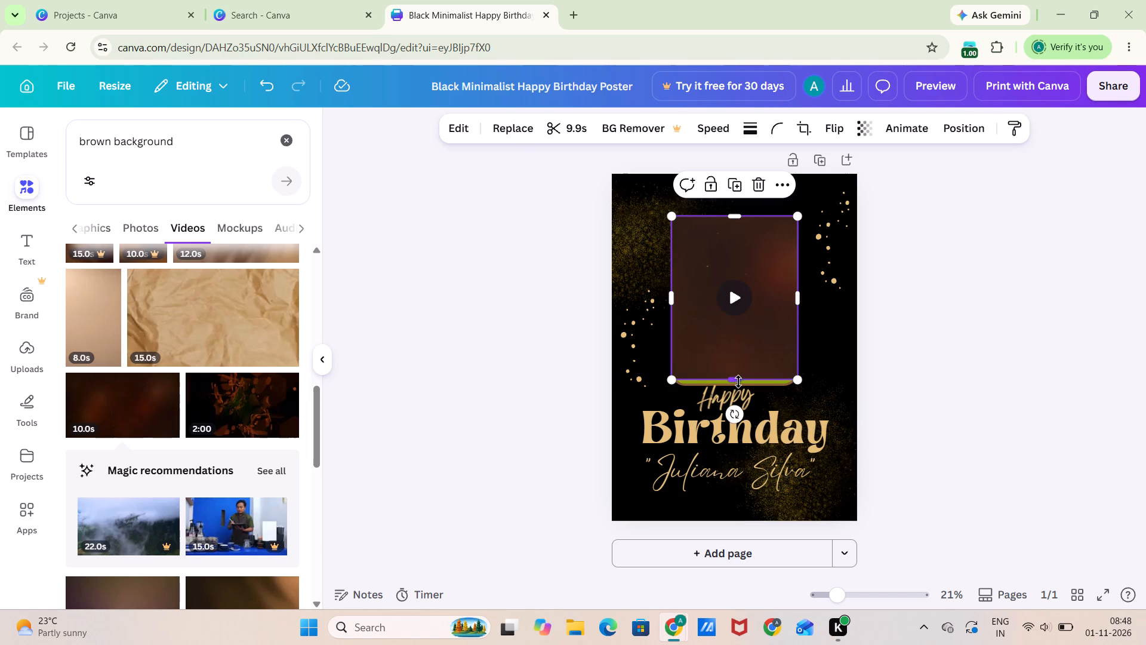
left_click(737, 380)
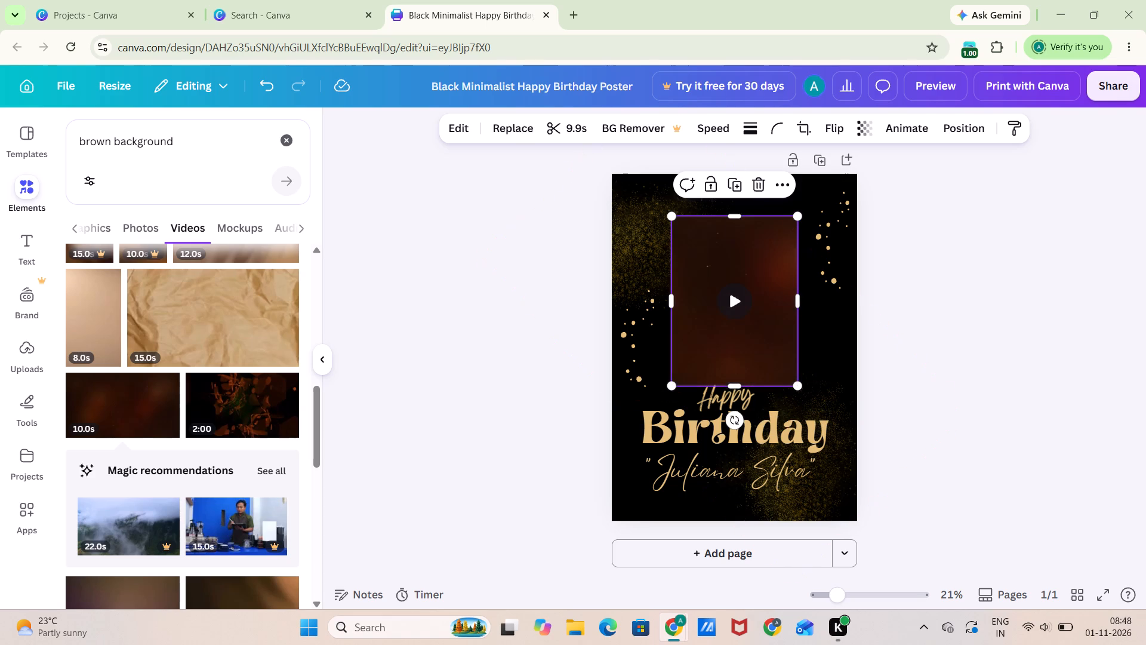
left_click(890, 308)
Send the brown video backward beneath the photo frame and all the way to the back layer.
right_click(751, 316)
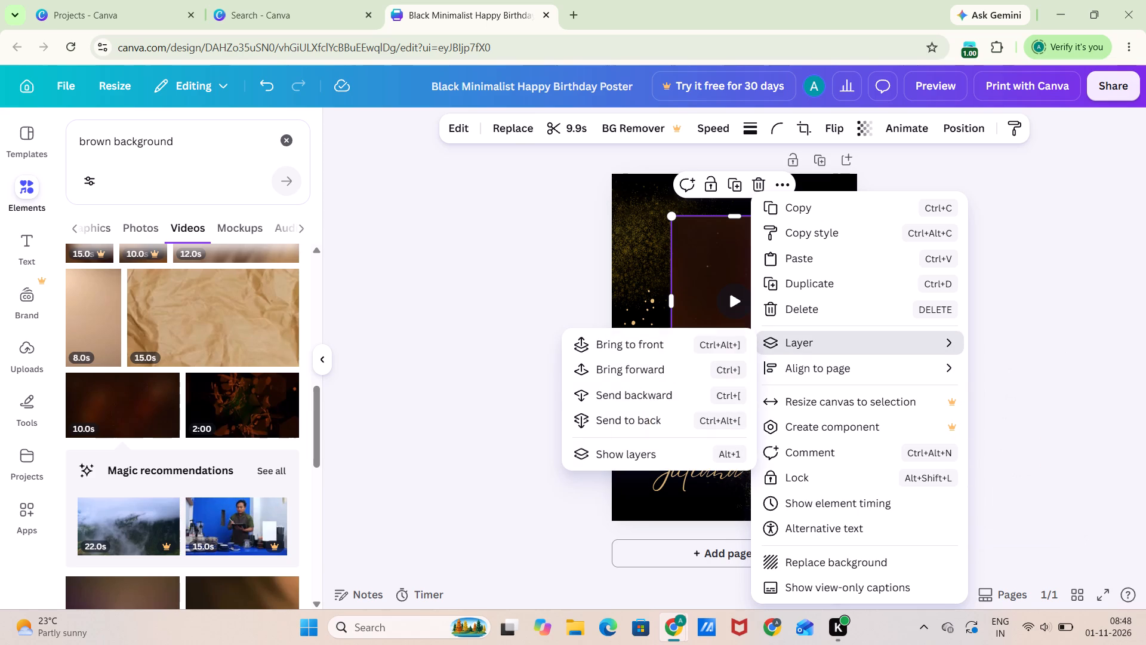
left_click(637, 400)
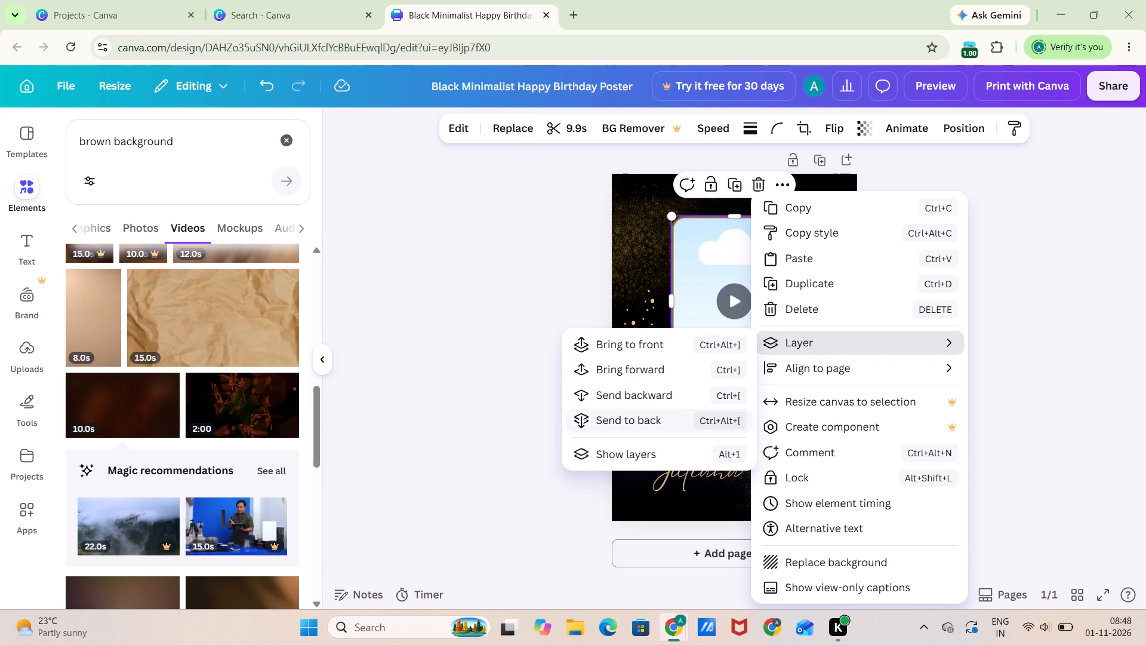
left_click(633, 426)
left_click(1069, 316)
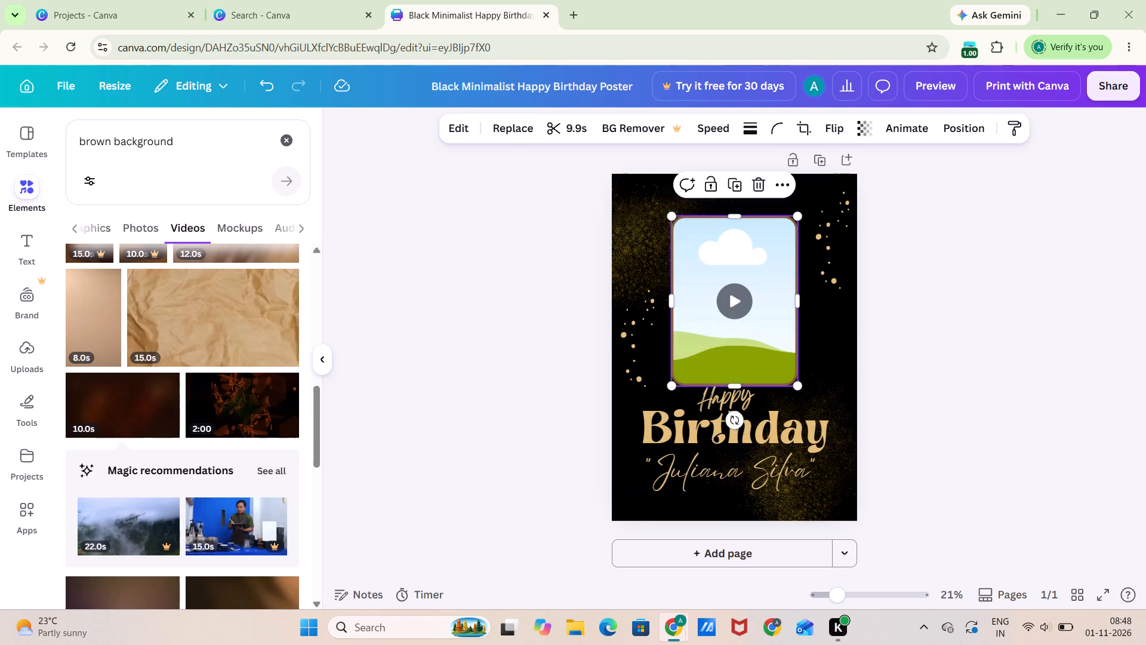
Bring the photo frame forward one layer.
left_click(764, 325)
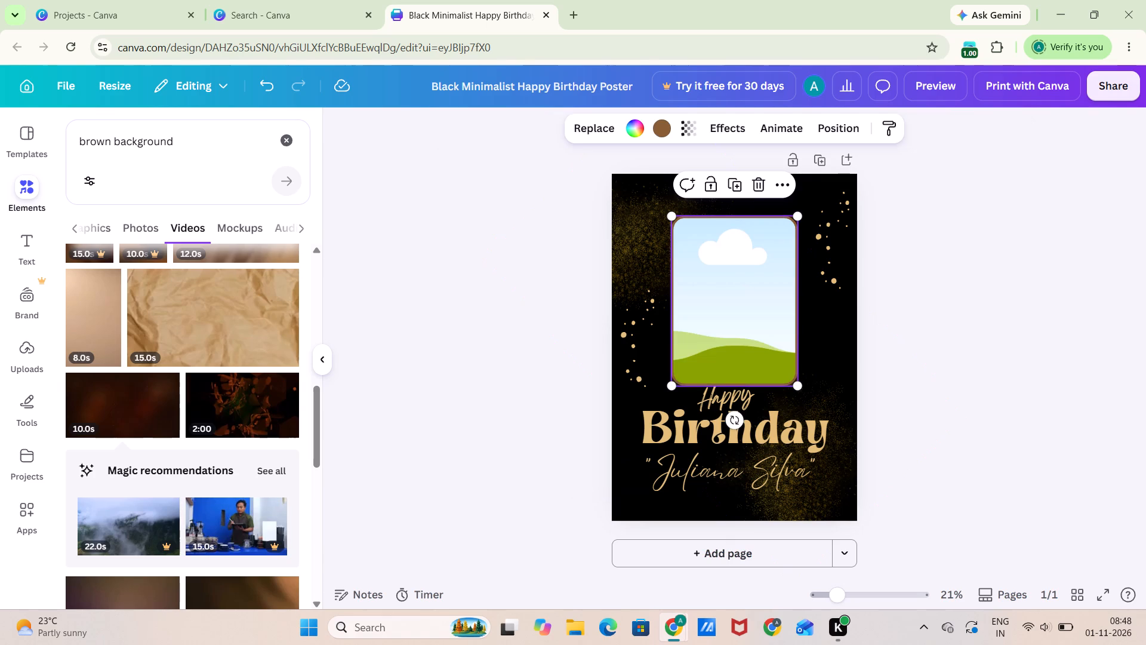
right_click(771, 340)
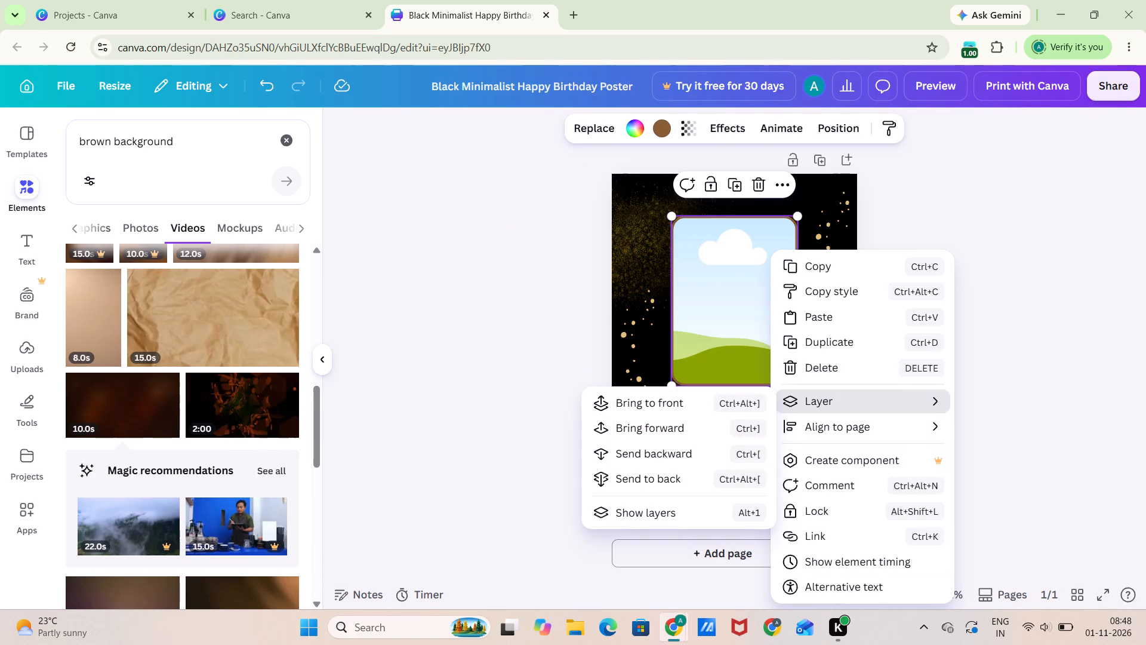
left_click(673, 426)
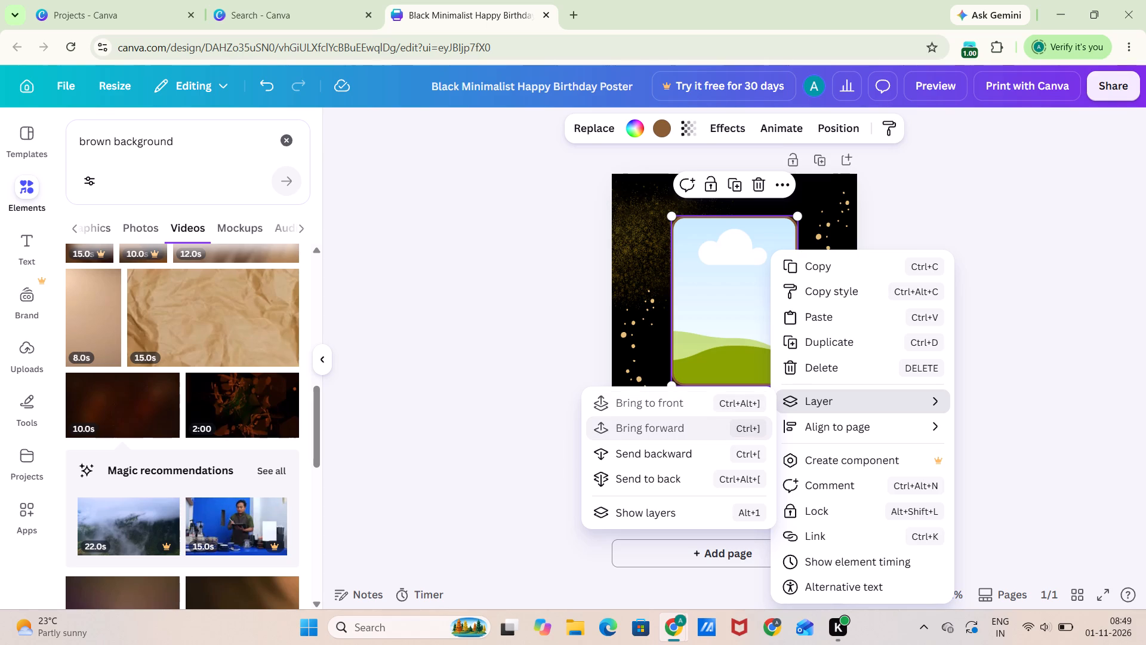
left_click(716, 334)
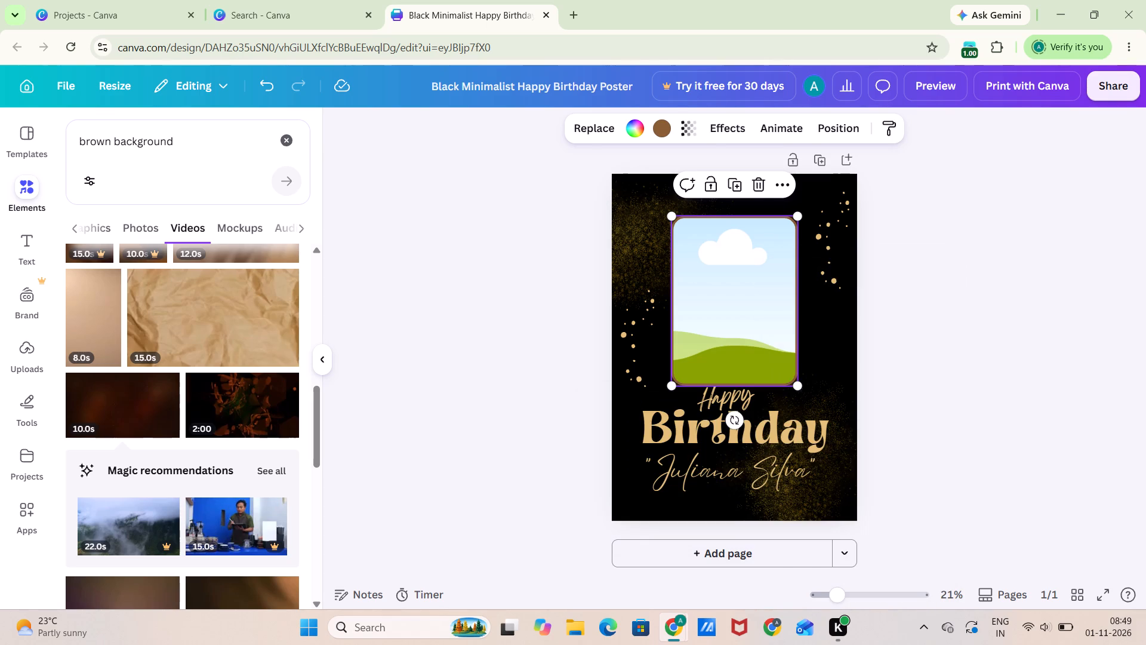
Send the photo frame backward until it sits beneath the gold dust graphic.
left_click(749, 302)
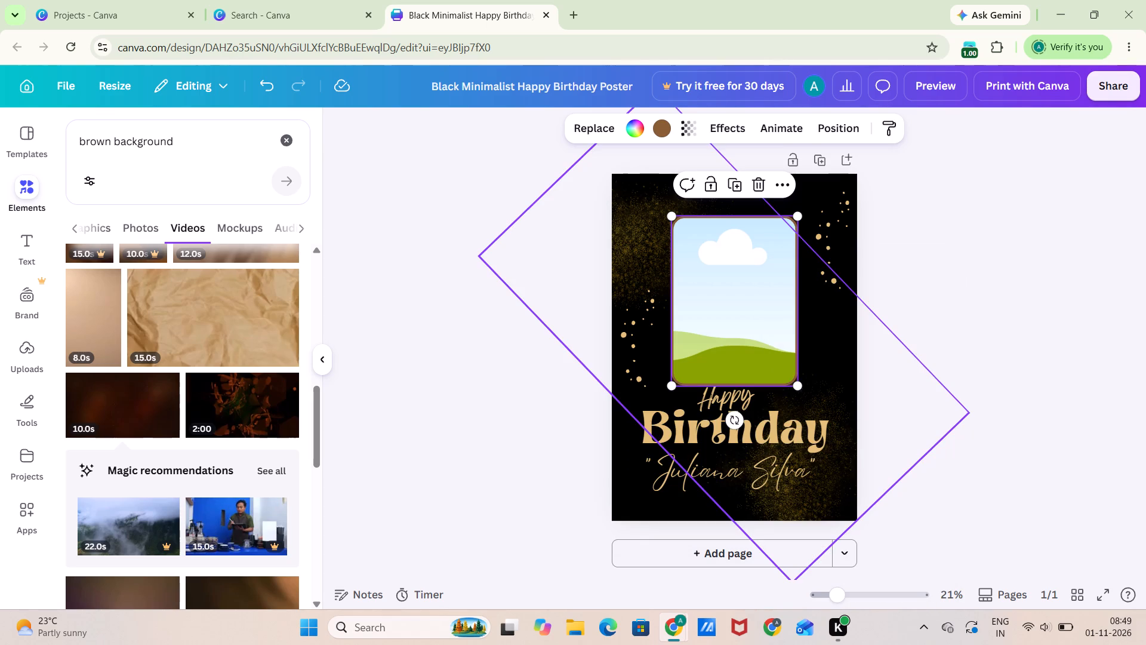
right_click(749, 302)
right_click(764, 312)
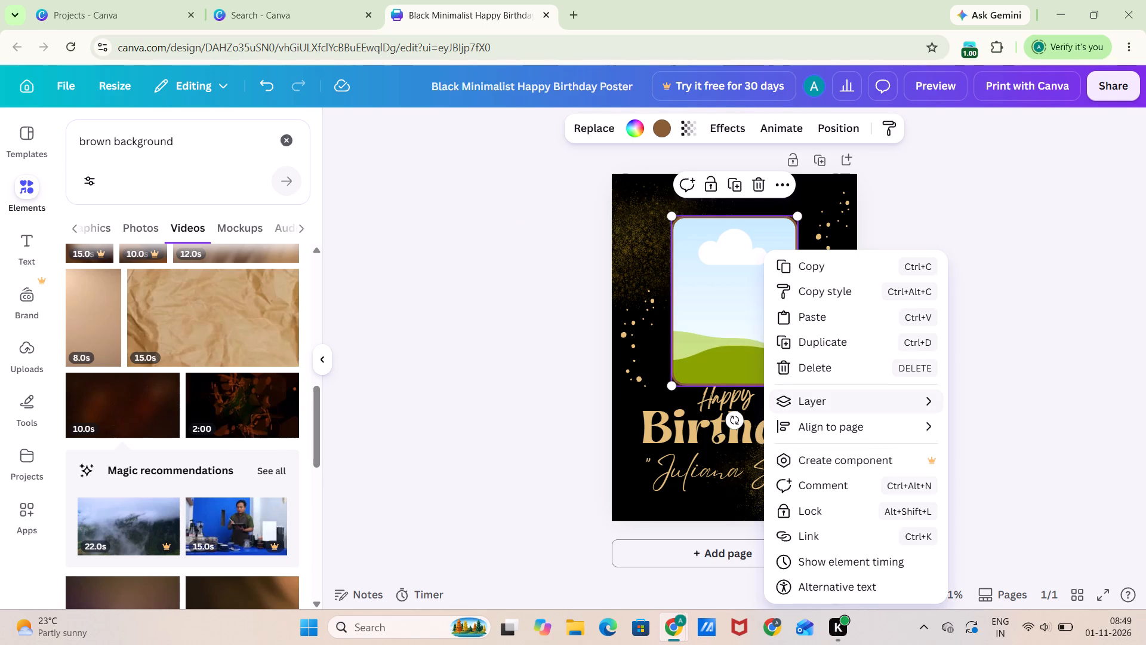
left_click(999, 464)
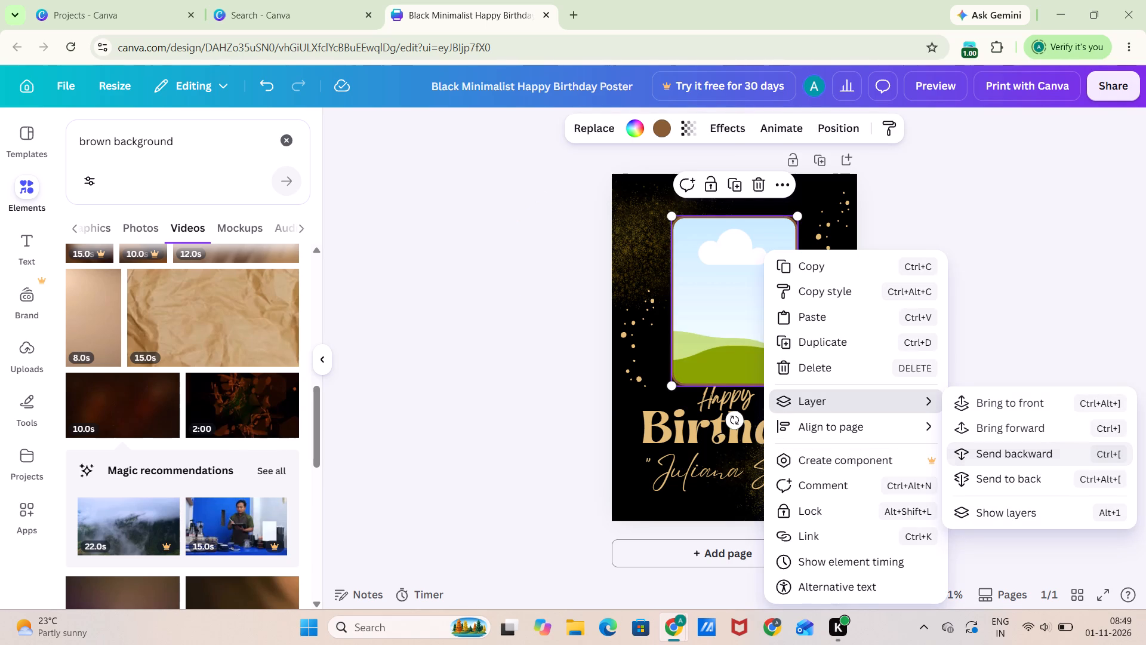
left_click(998, 456)
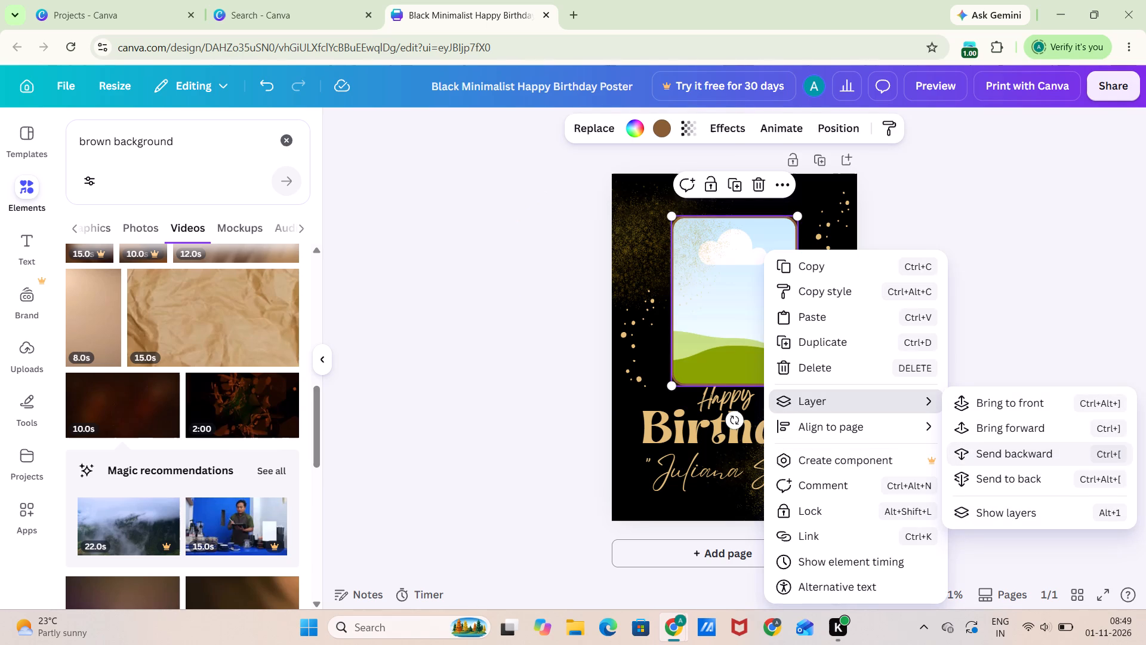
left_click(1004, 284)
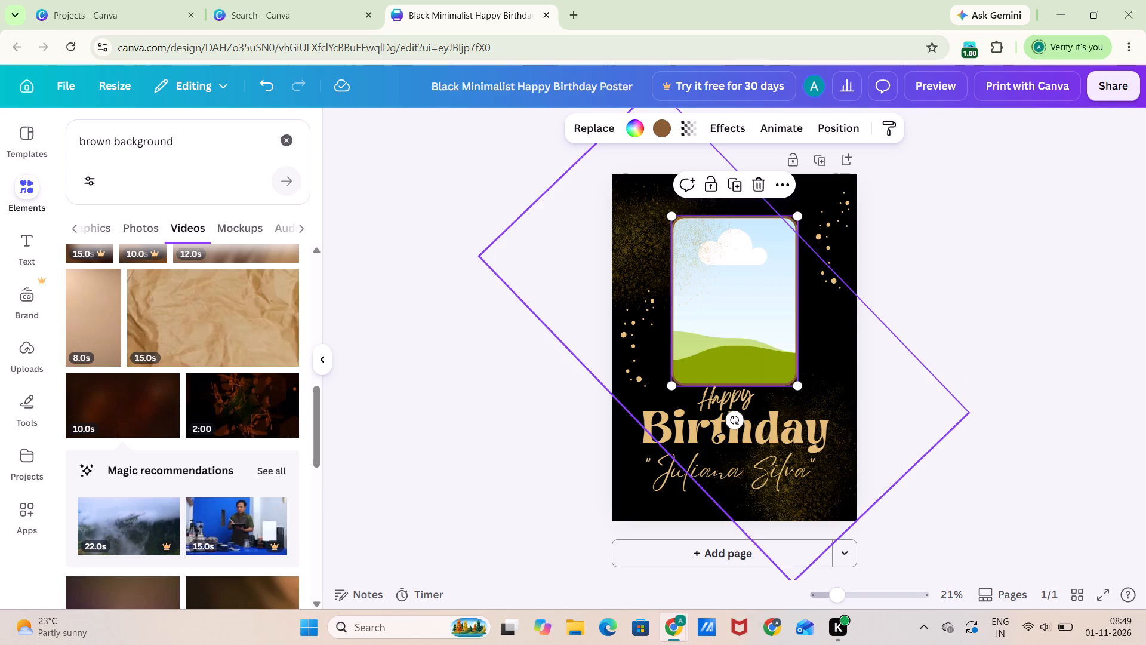
left_click(939, 245)
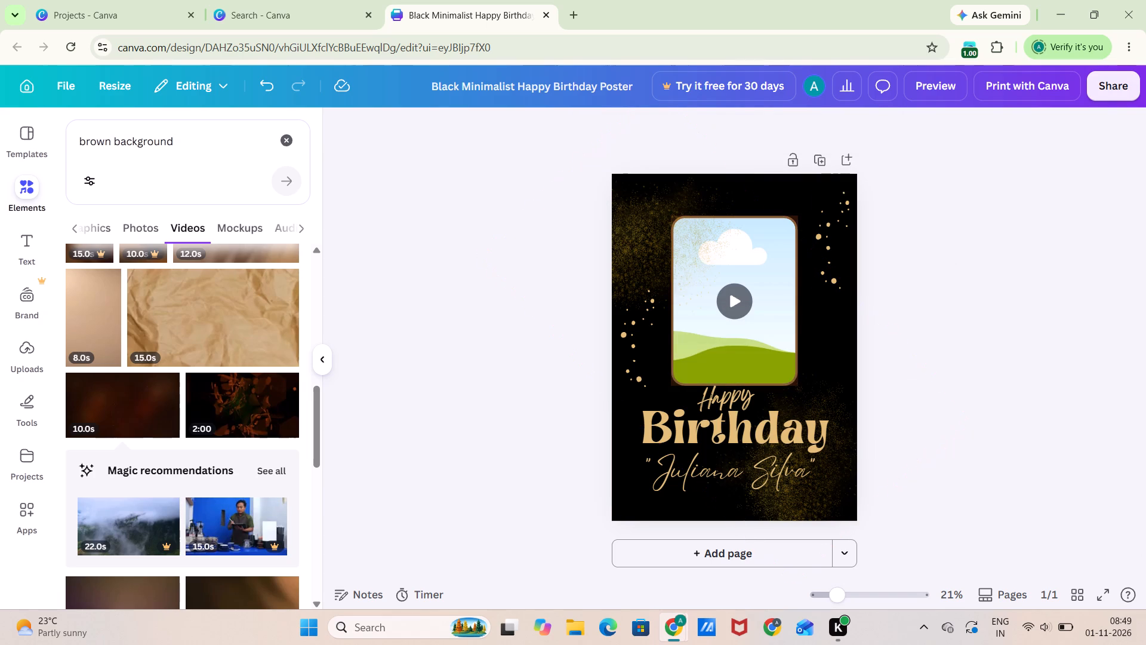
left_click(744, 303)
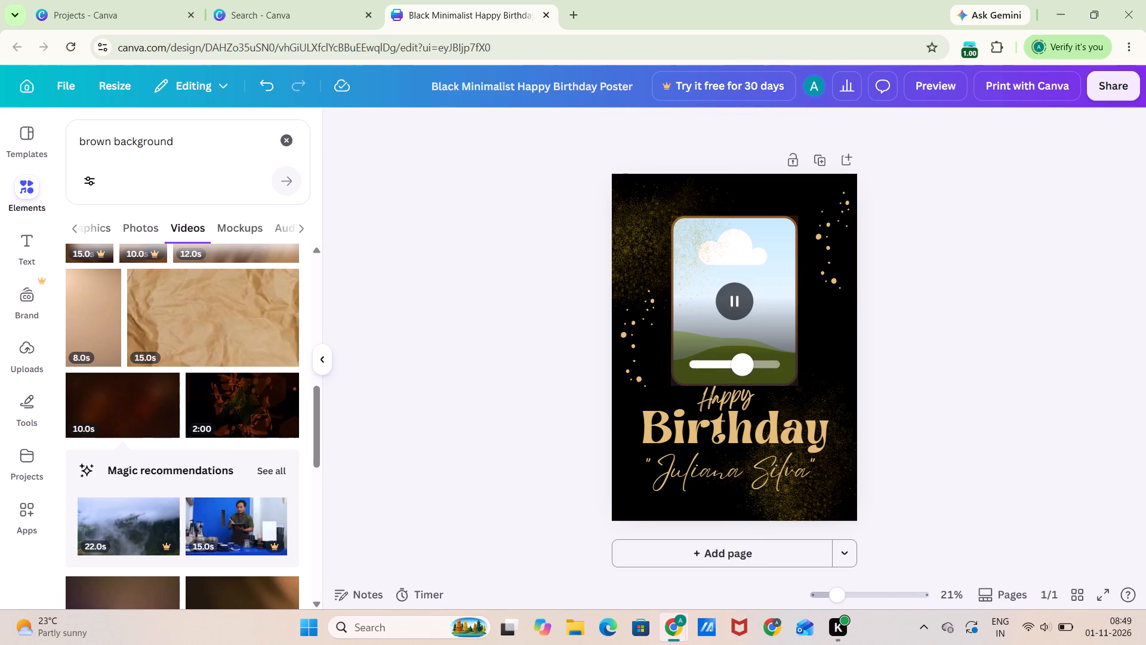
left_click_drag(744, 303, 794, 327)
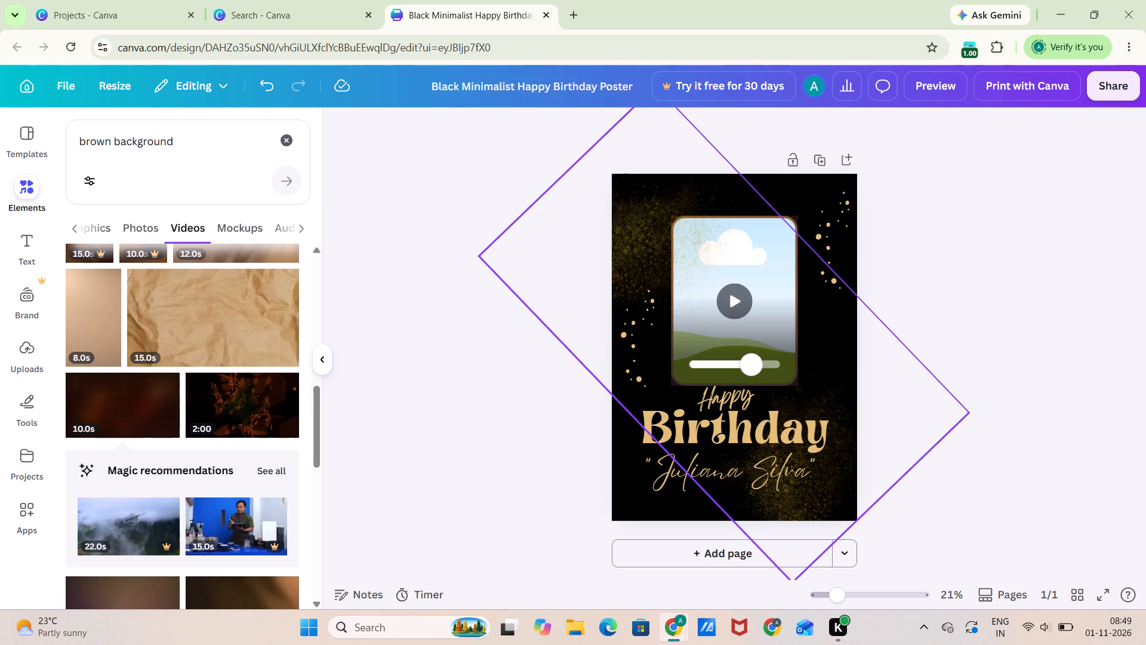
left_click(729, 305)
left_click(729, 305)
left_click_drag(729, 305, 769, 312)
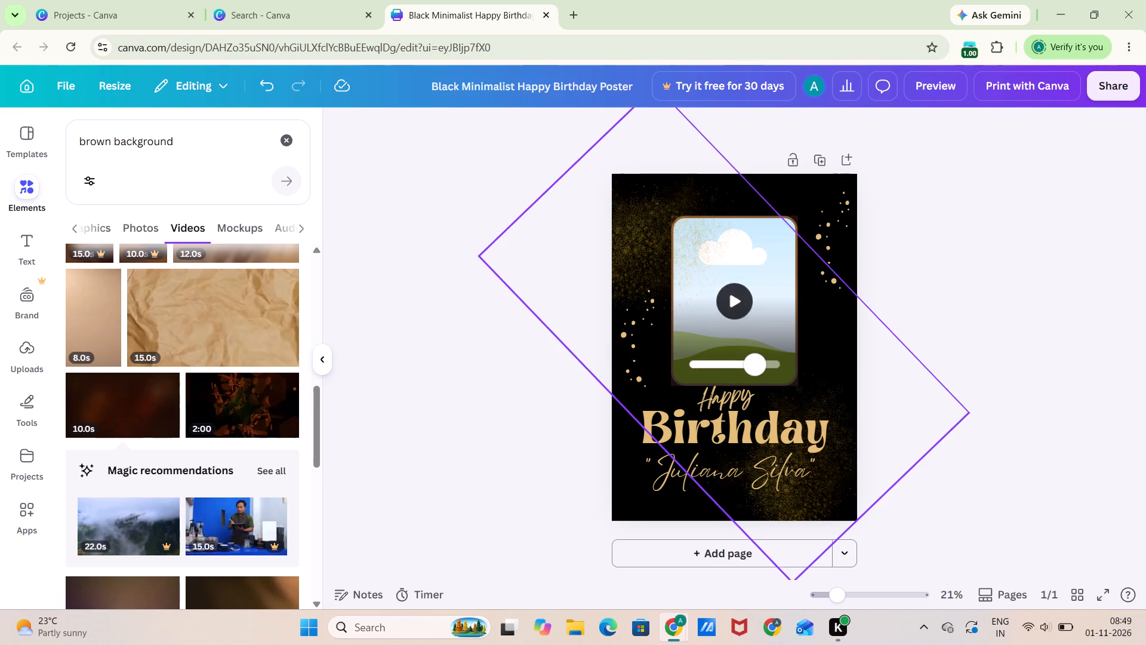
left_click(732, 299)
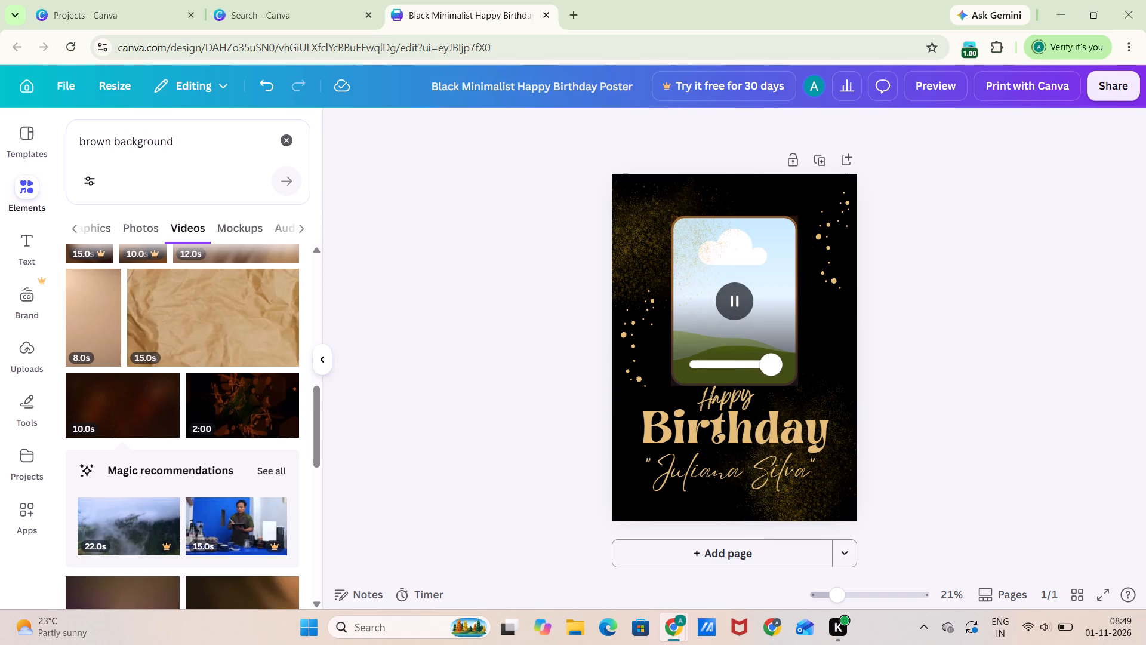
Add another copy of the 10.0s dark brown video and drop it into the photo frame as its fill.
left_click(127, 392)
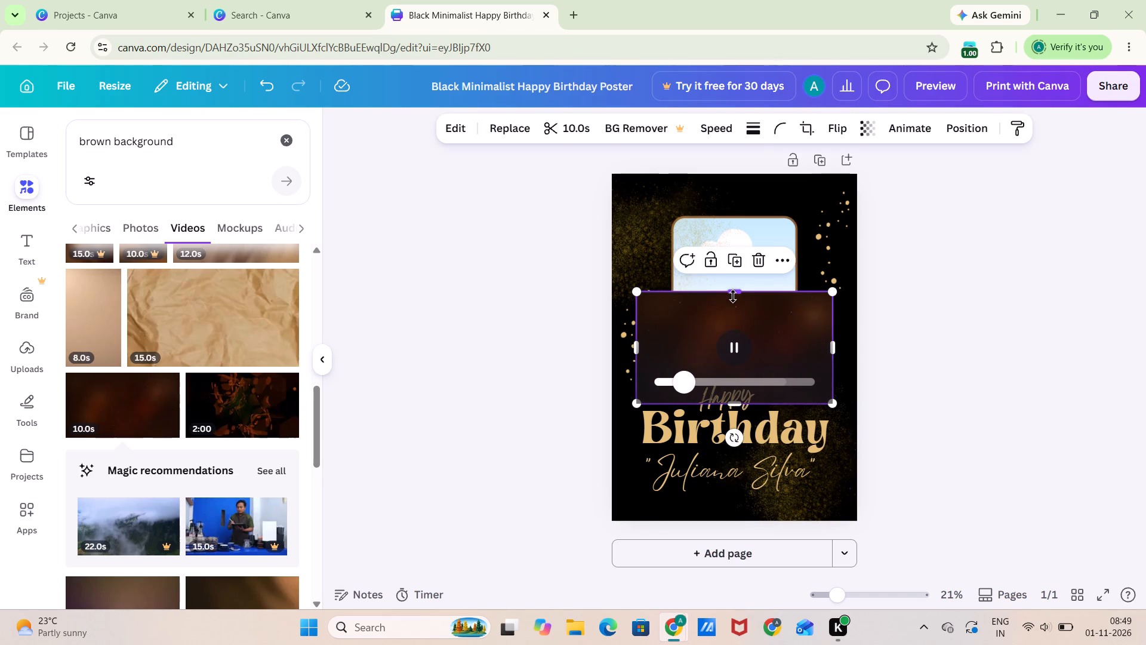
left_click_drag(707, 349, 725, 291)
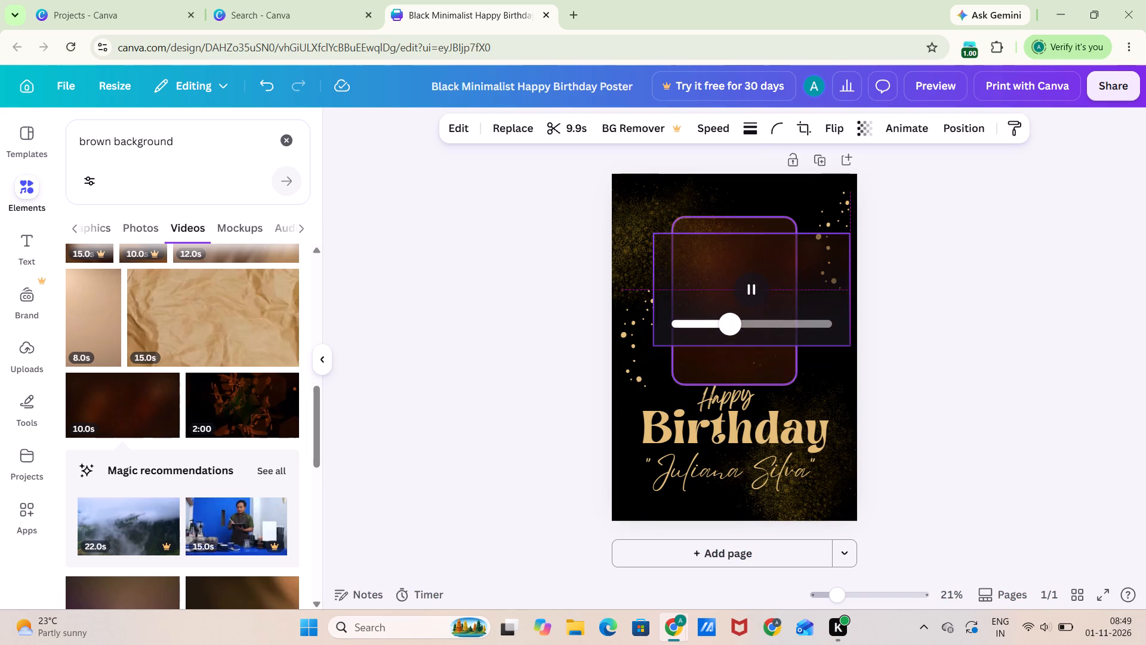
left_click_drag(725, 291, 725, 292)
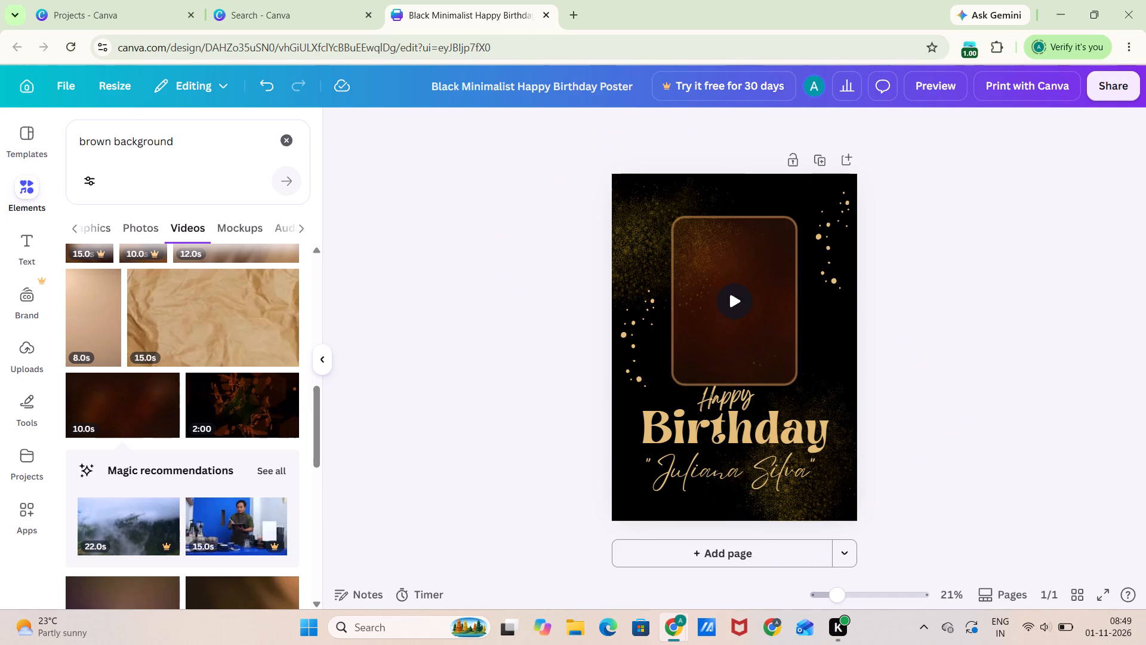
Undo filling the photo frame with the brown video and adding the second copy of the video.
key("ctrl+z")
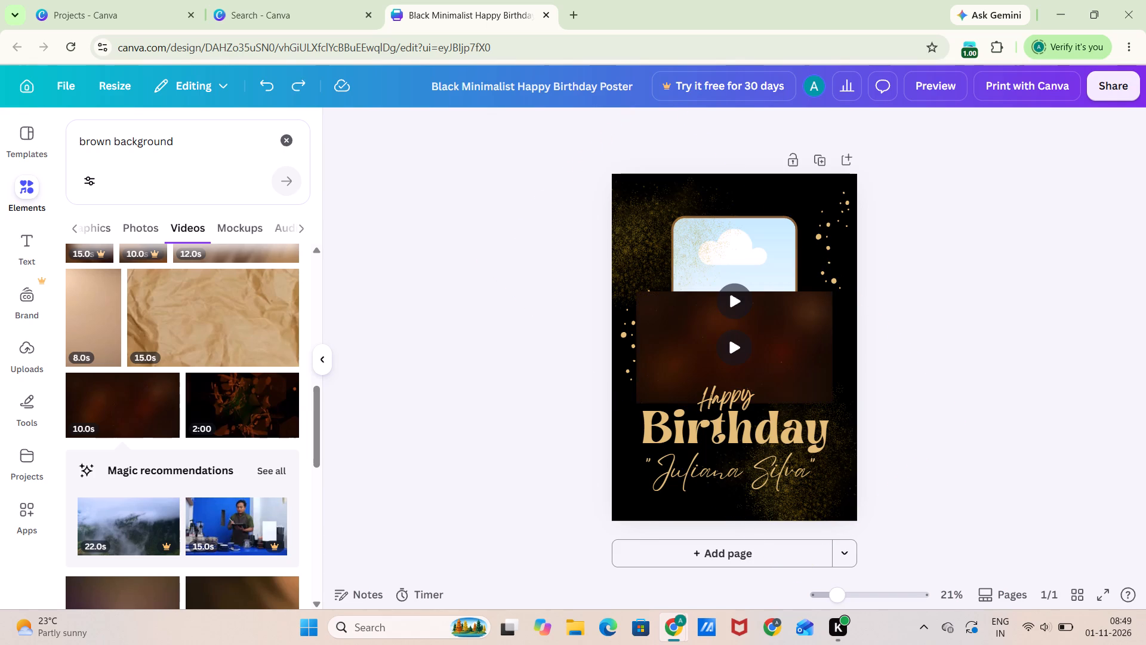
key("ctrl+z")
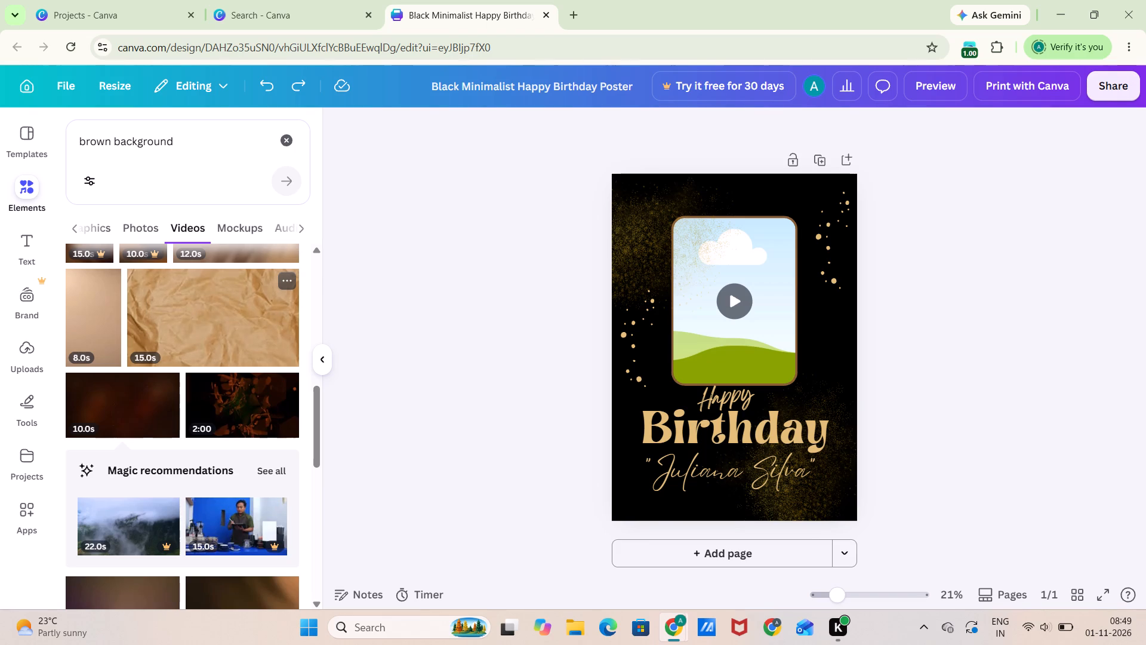
Add the free copper-brown satin photo with diagonal folds from the brown background photo results to the poster.
left_click(142, 228)
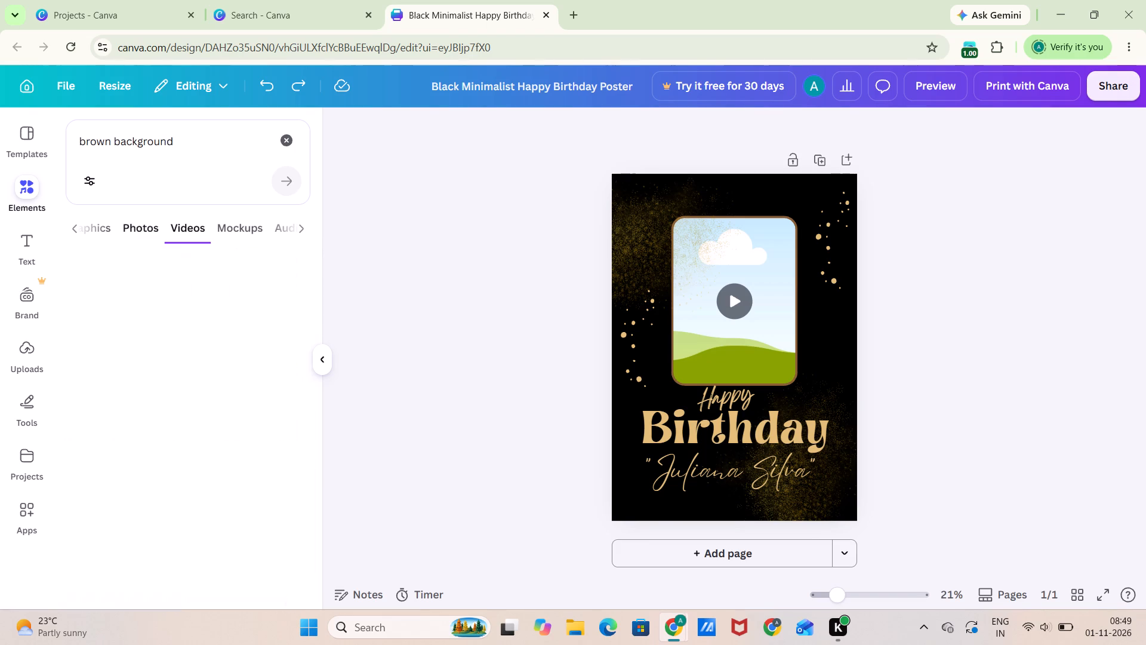
scroll(223, 419, "down", 1)
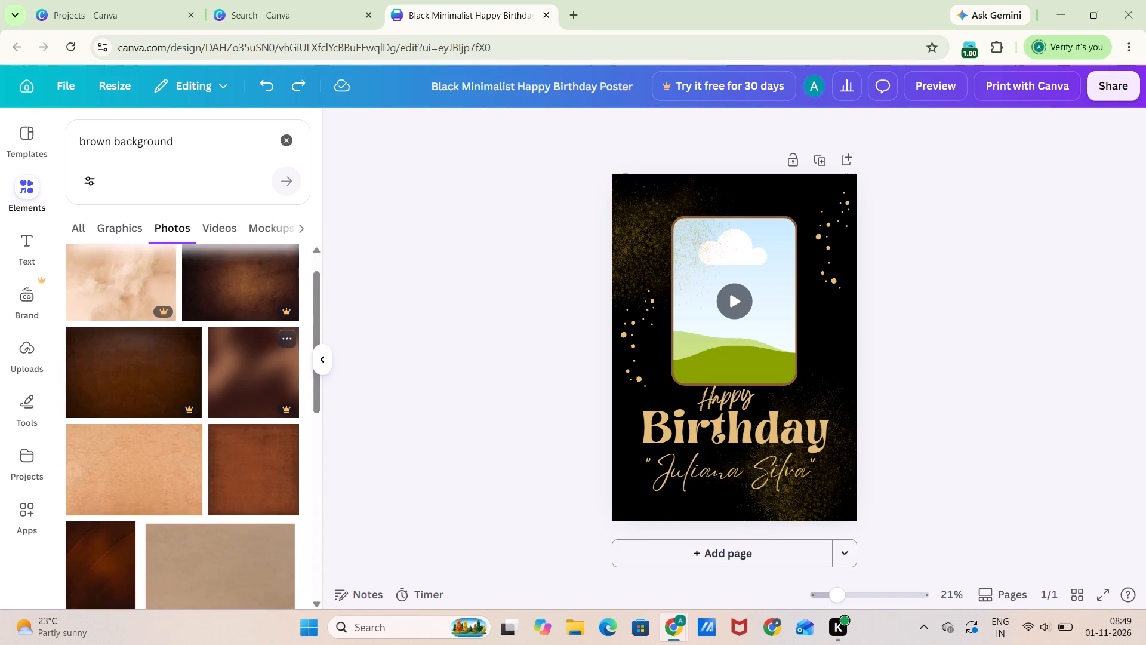
scroll(223, 419, "down", 3)
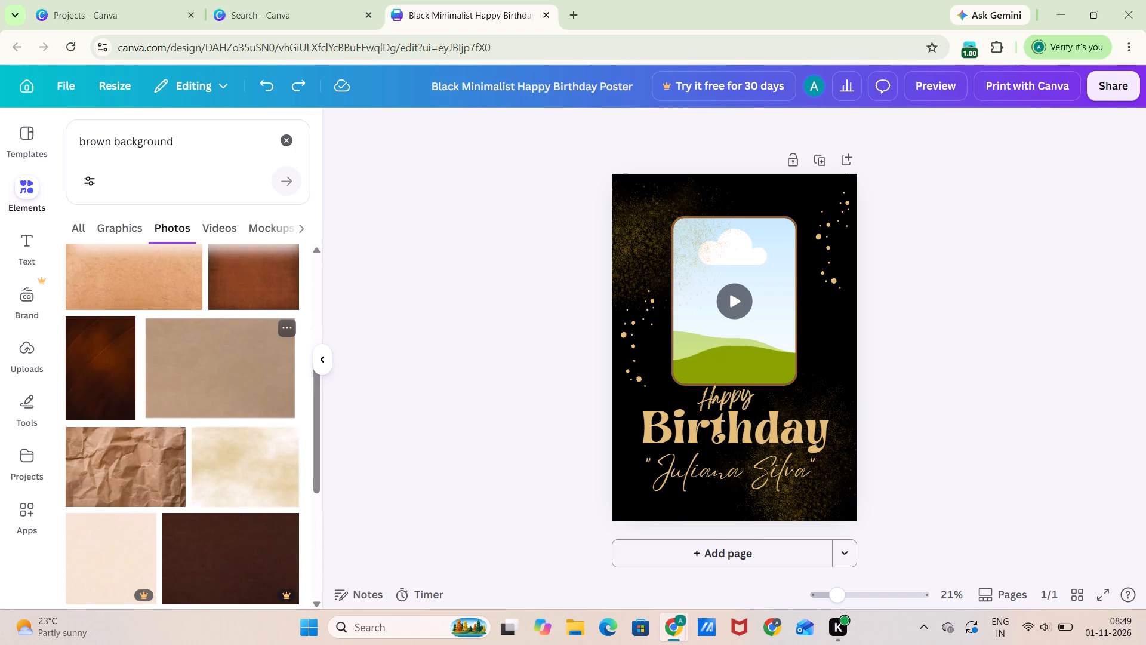
scroll(235, 417, "down", 3)
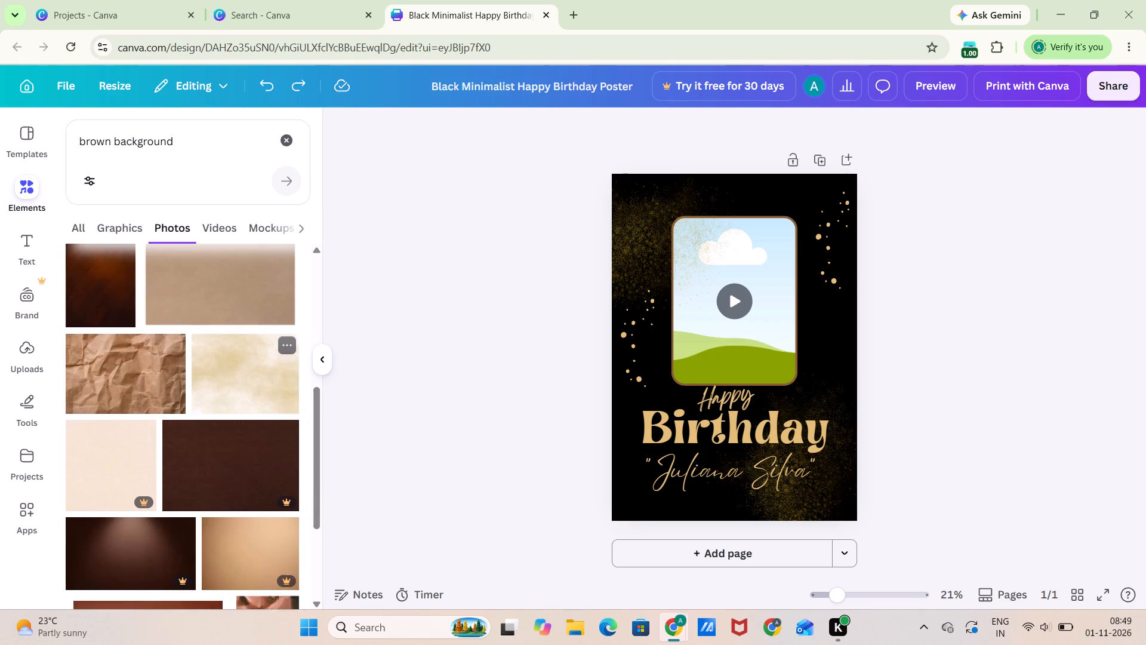
scroll(235, 417, "down", 7)
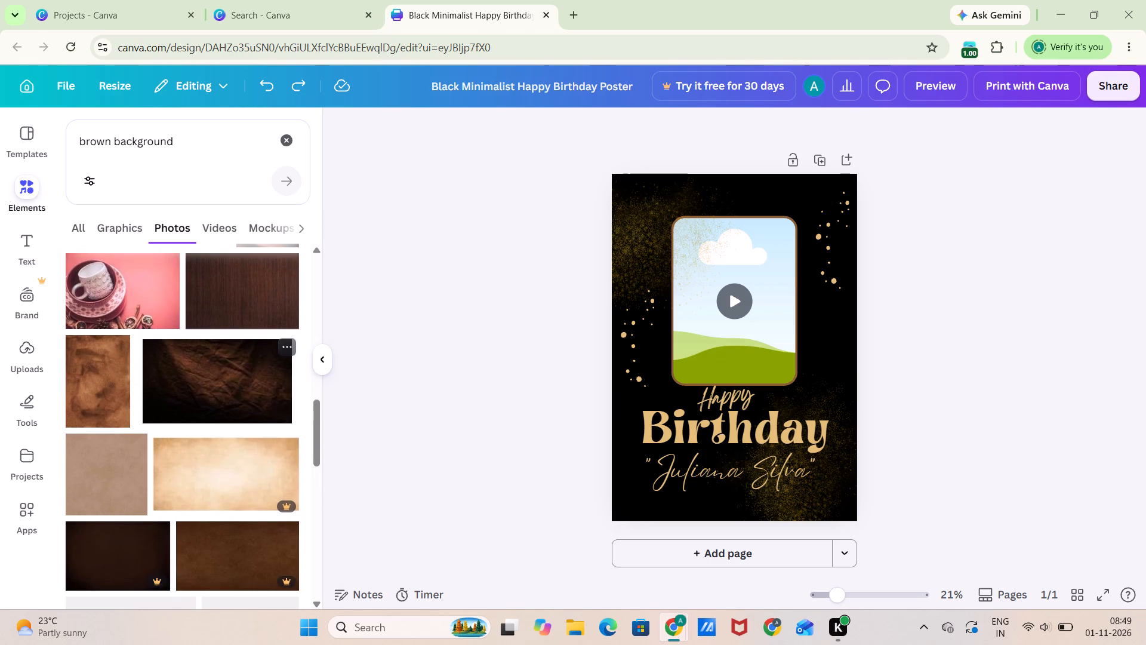
scroll(235, 417, "down", 3)
scroll(235, 417, "right", 3)
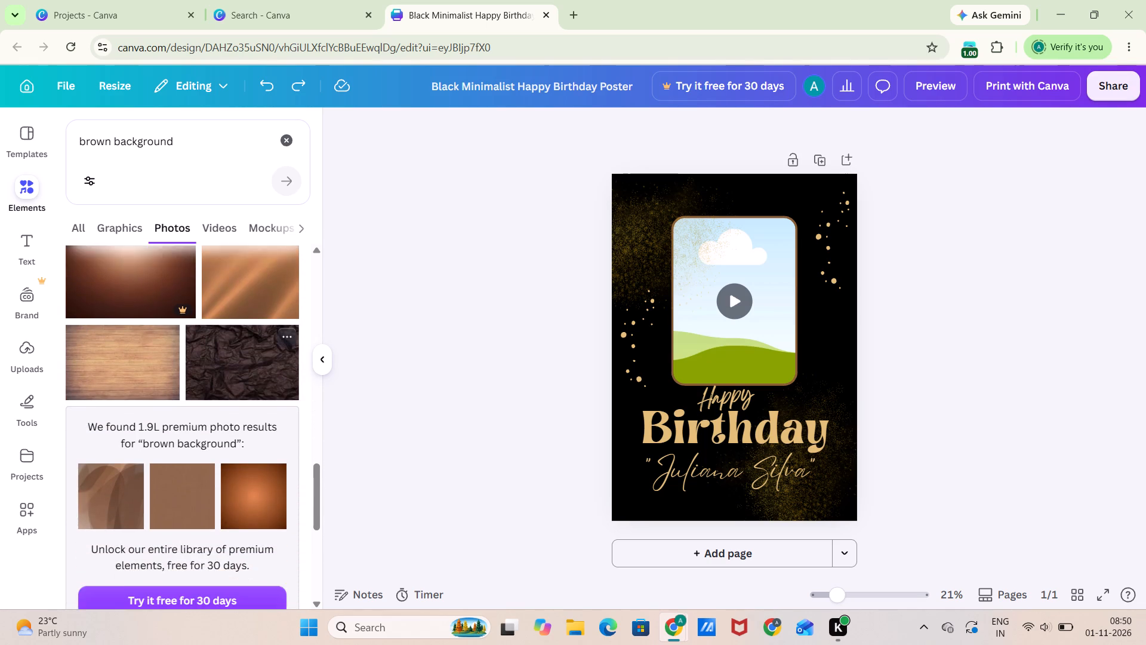
scroll(235, 417, "right", 1)
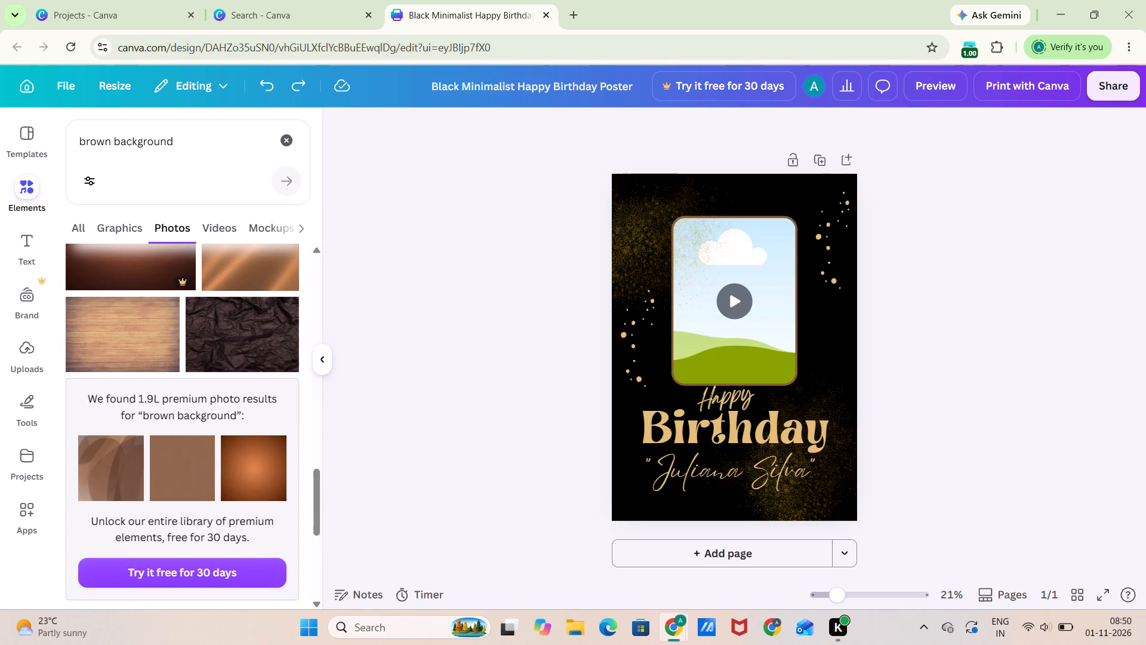
scroll(167, 381, "up", 2)
left_click(269, 410)
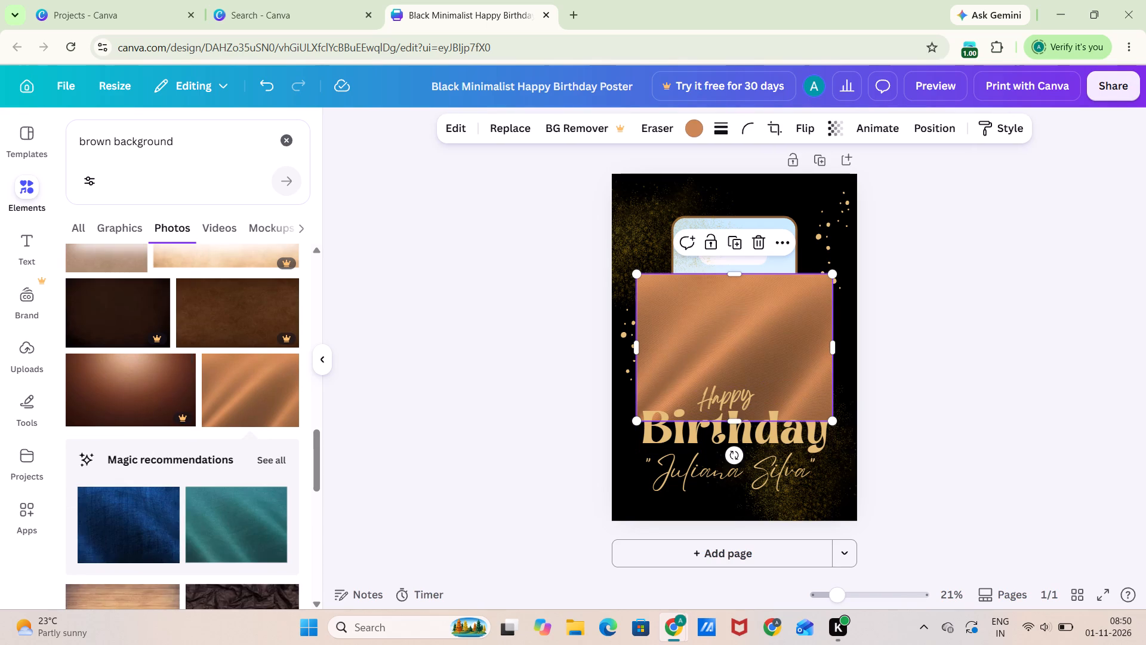
Place the copper-brown satin photo inside the rounded photo frame so it fills the frame.
left_click_drag(746, 357, 742, 307)
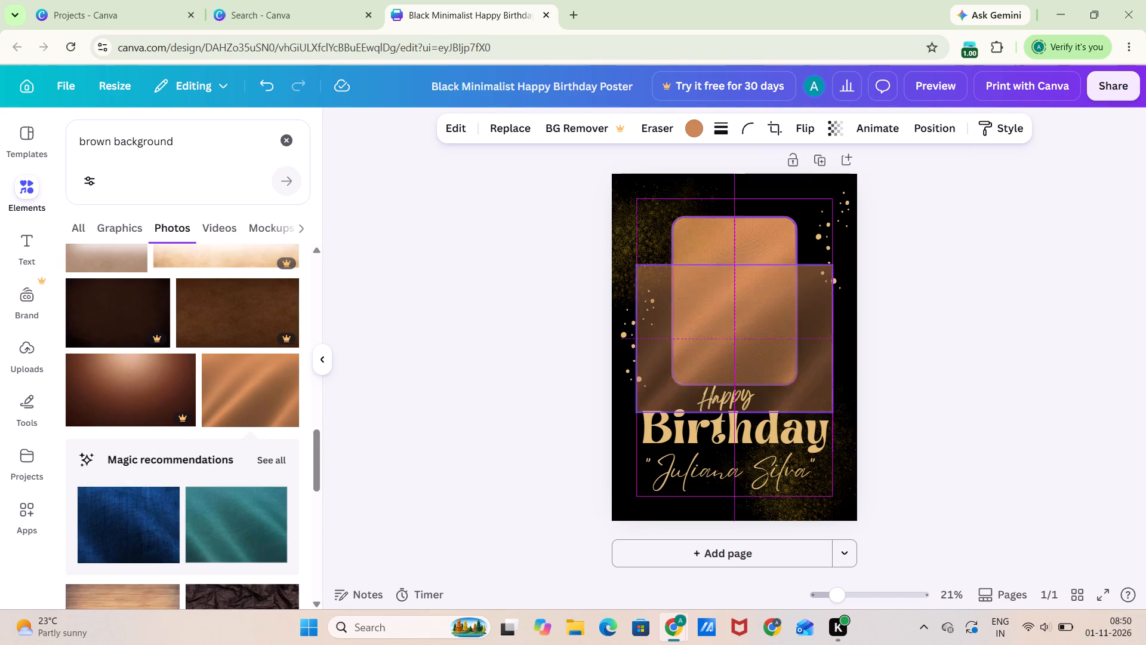
left_click_drag(742, 307, 742, 303)
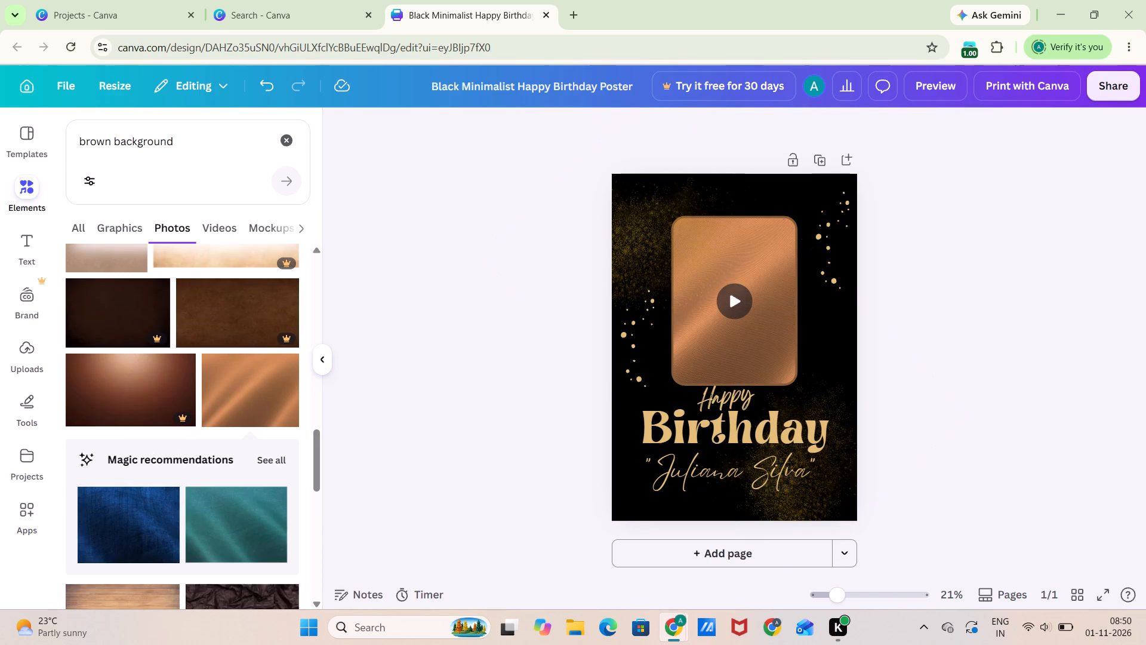
left_click(732, 302)
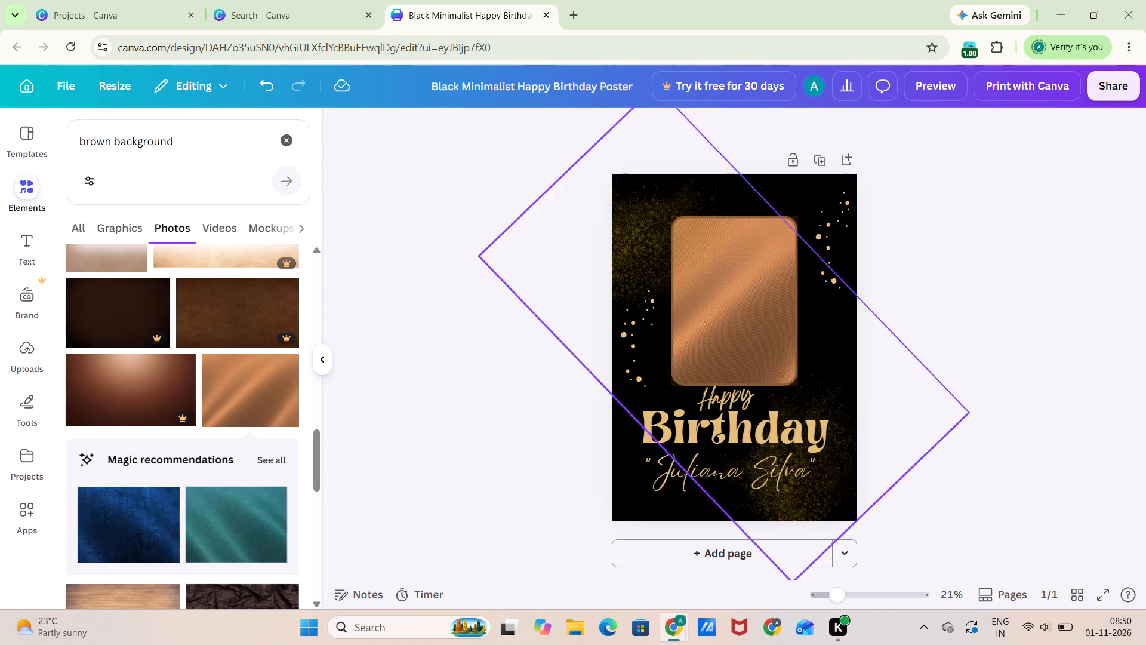
Delete the large "Birthday" text from the poster.
left_click(735, 434)
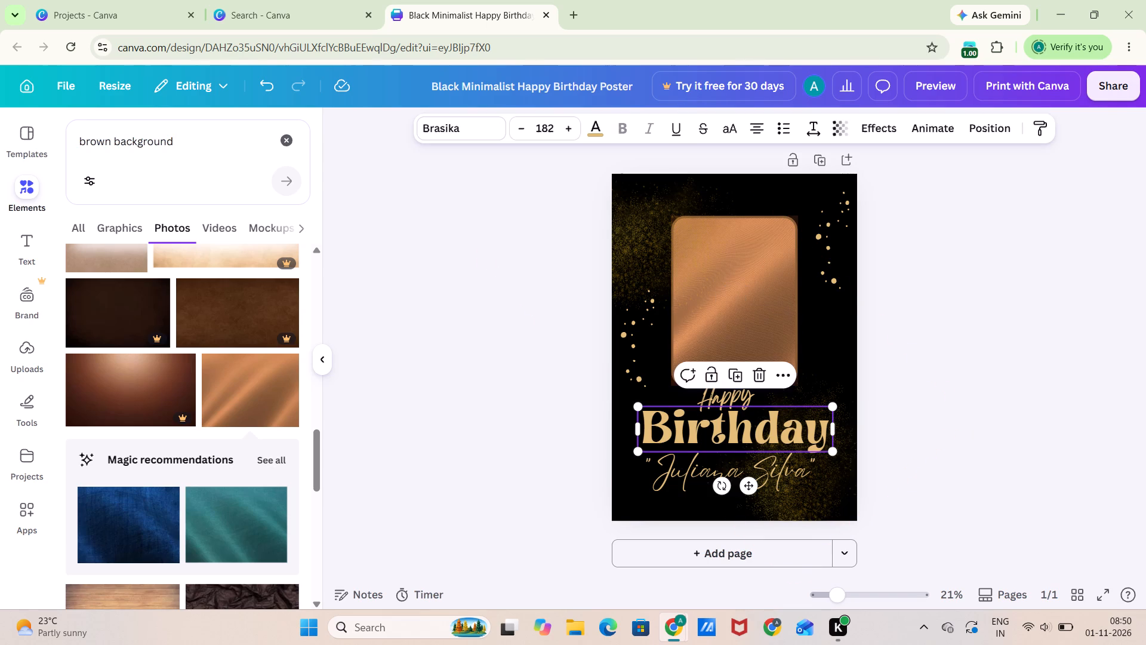
key("BackSpace")
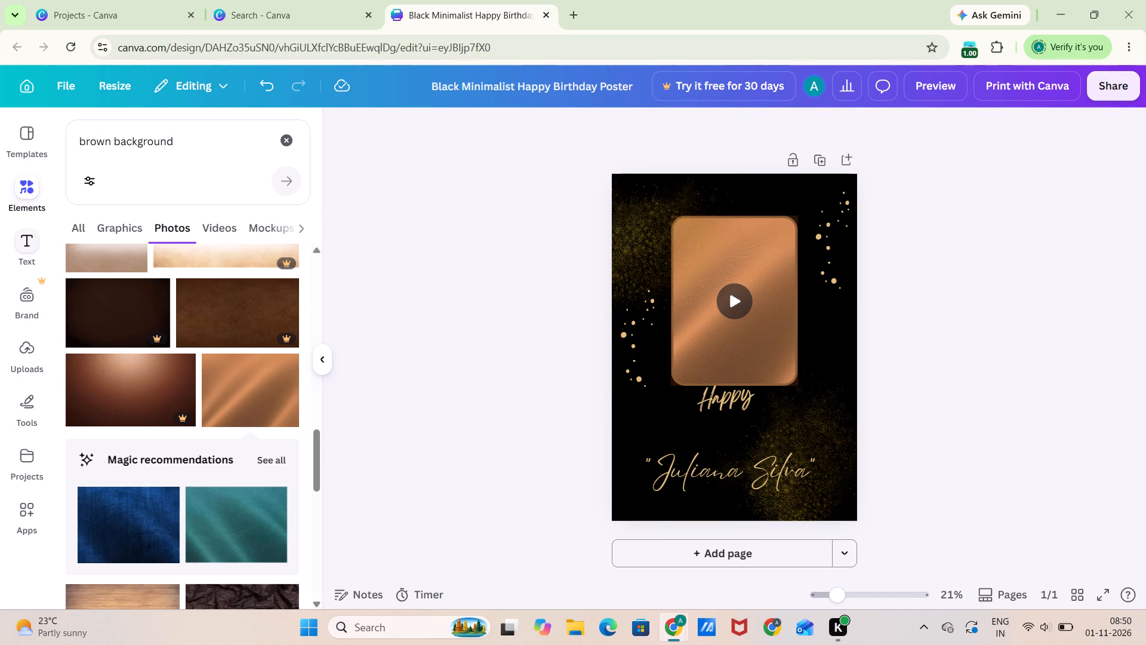
Clear the brown background search from the element library.
left_click(82, 225)
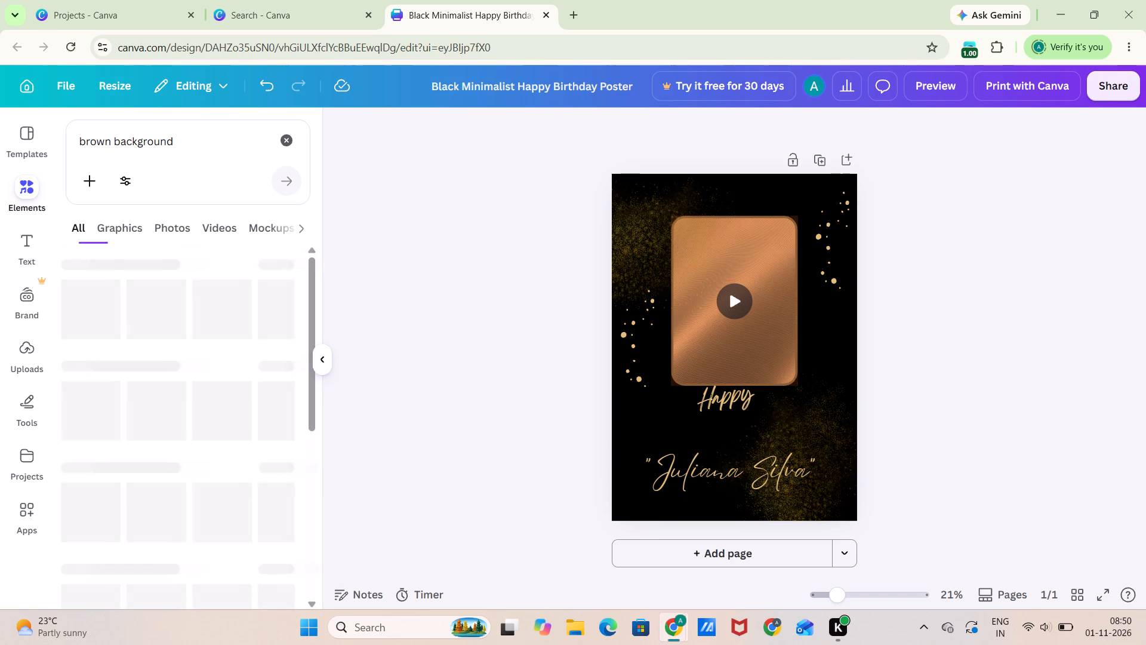
left_click(290, 142)
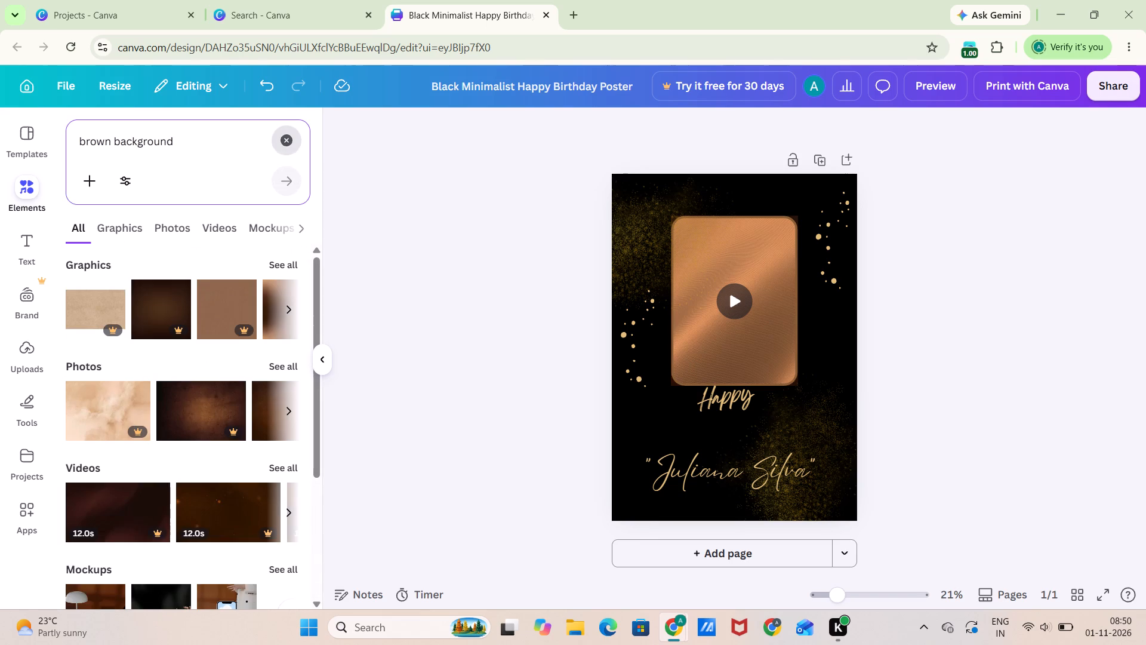
left_click(406, 161)
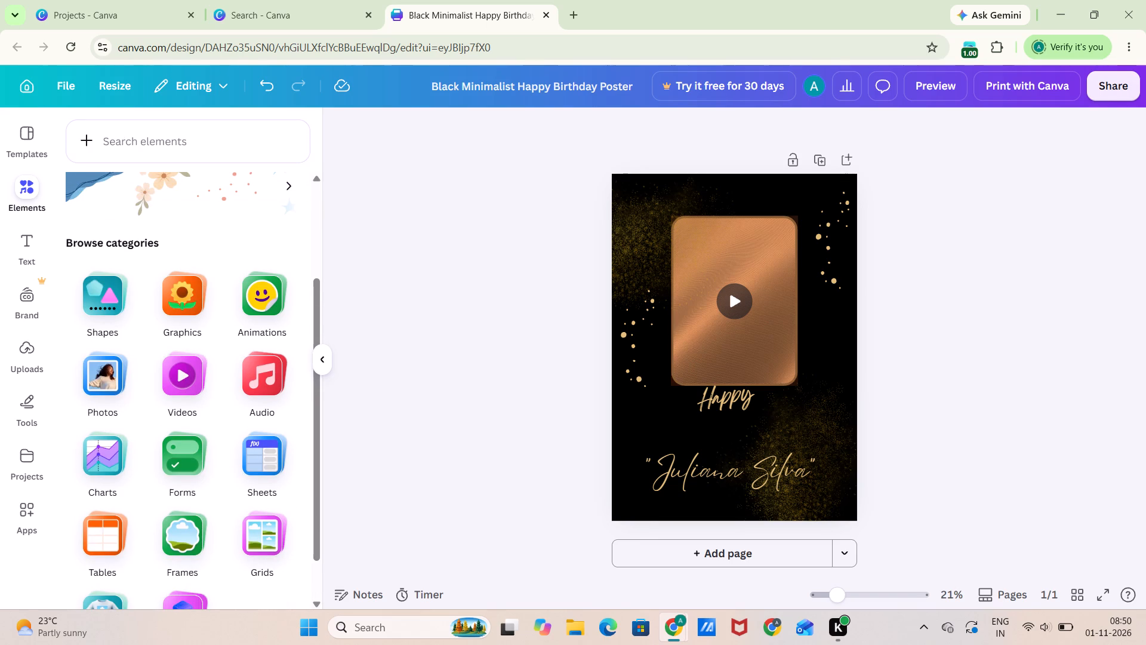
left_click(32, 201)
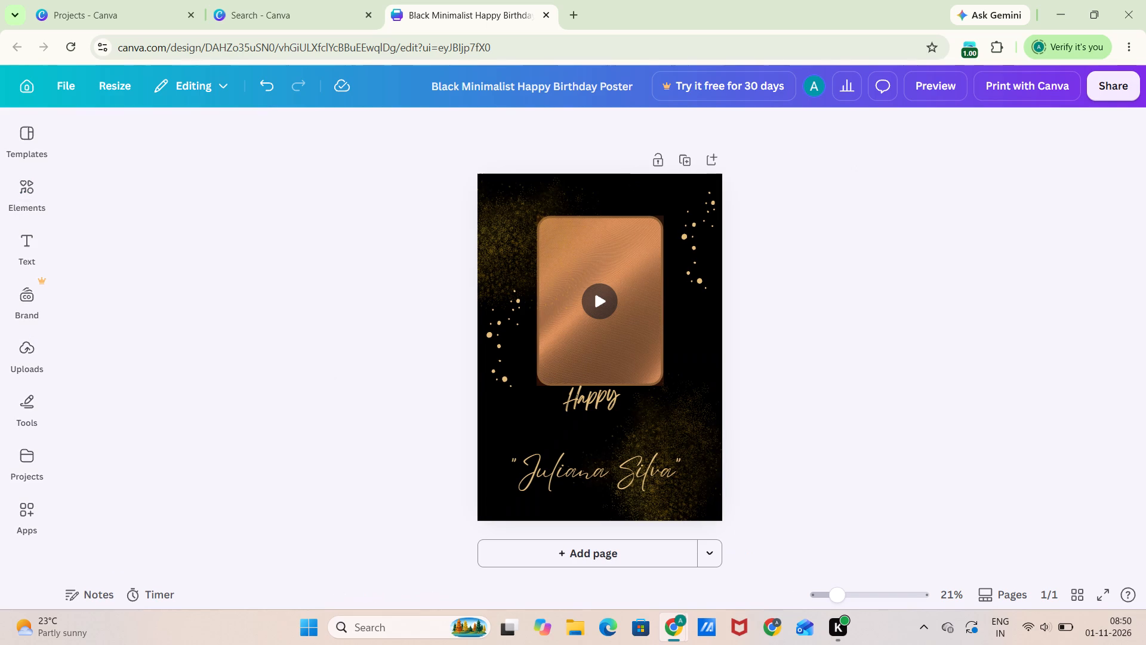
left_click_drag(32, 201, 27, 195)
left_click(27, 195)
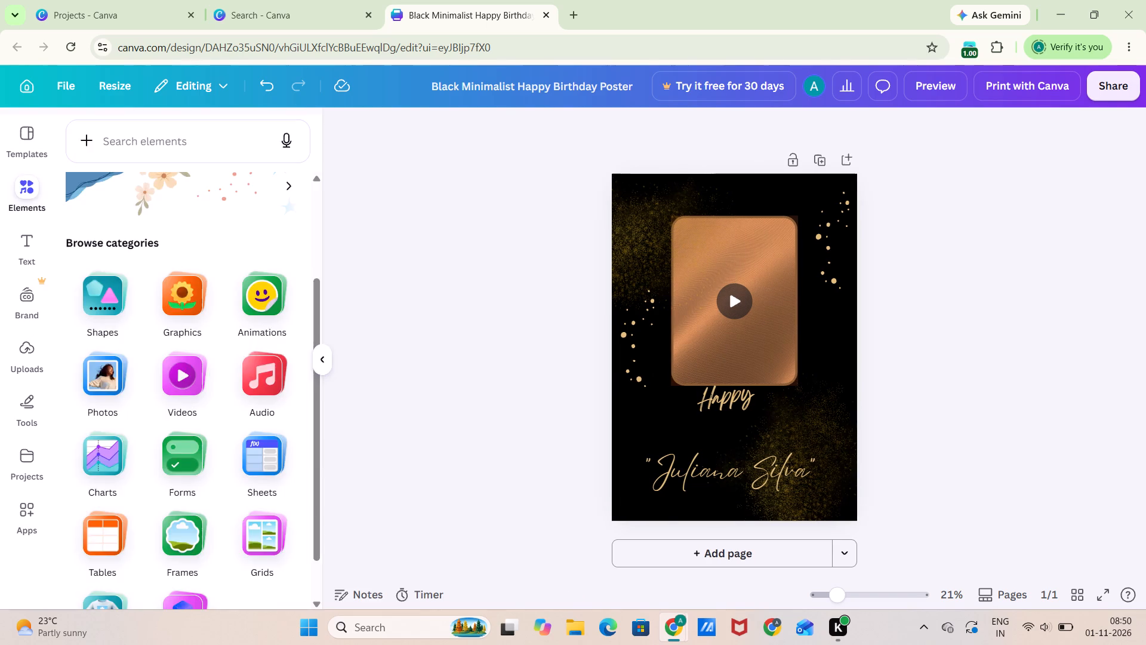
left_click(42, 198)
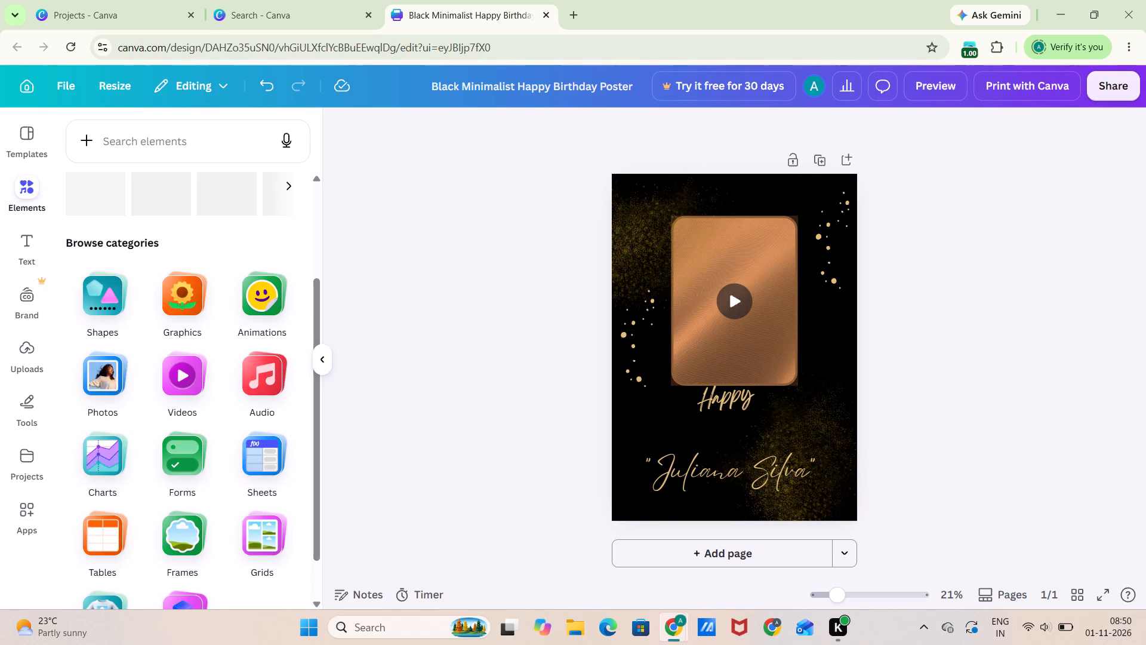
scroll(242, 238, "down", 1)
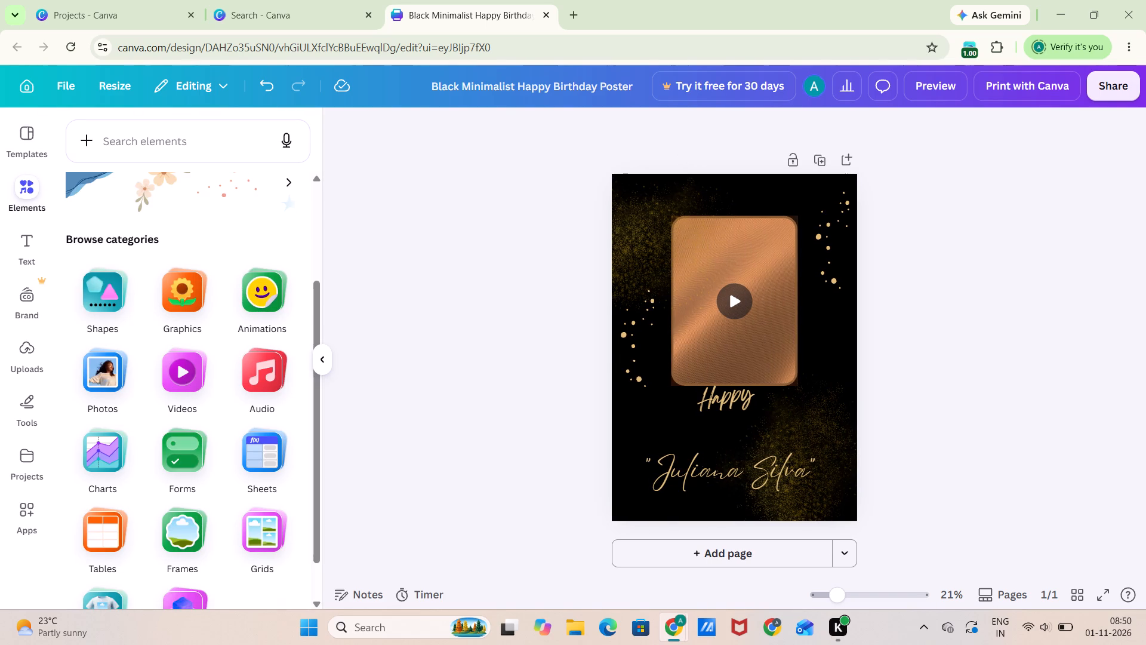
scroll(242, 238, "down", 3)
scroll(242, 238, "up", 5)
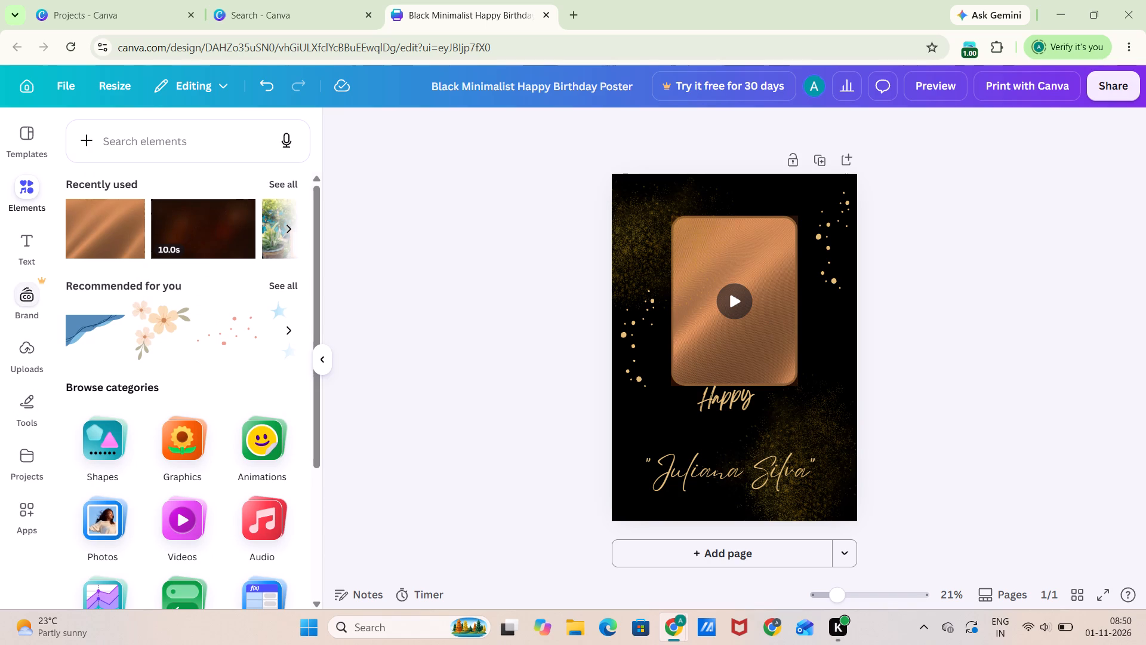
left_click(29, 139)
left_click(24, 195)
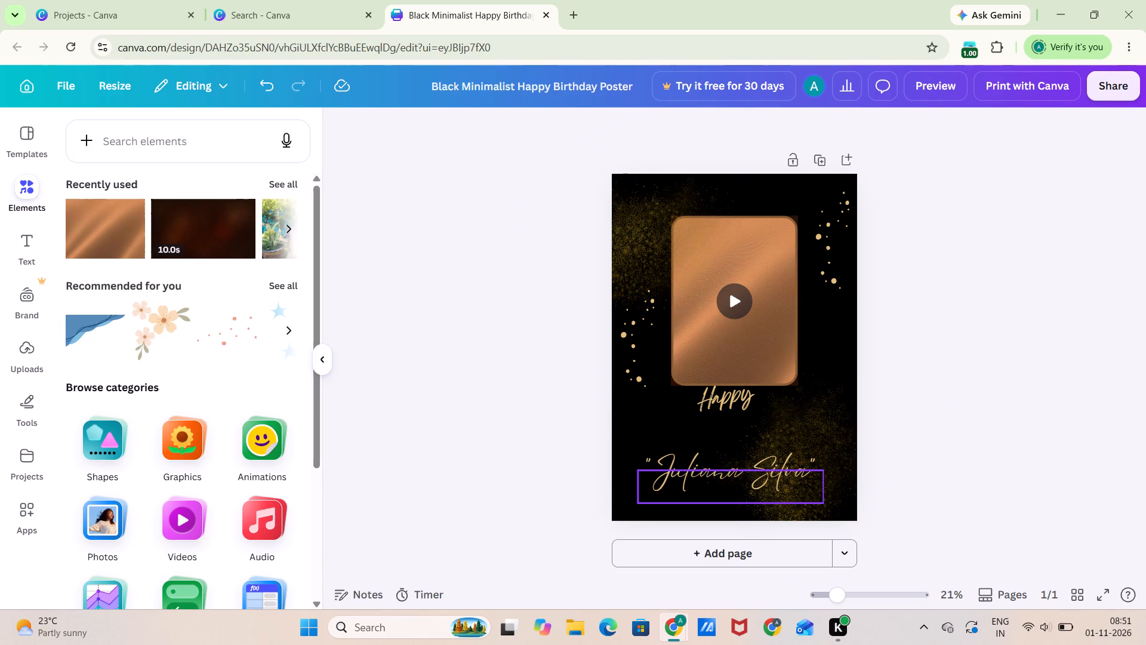
Delete the quoted script name text near the bottom of the poster.
key("BackSpace")
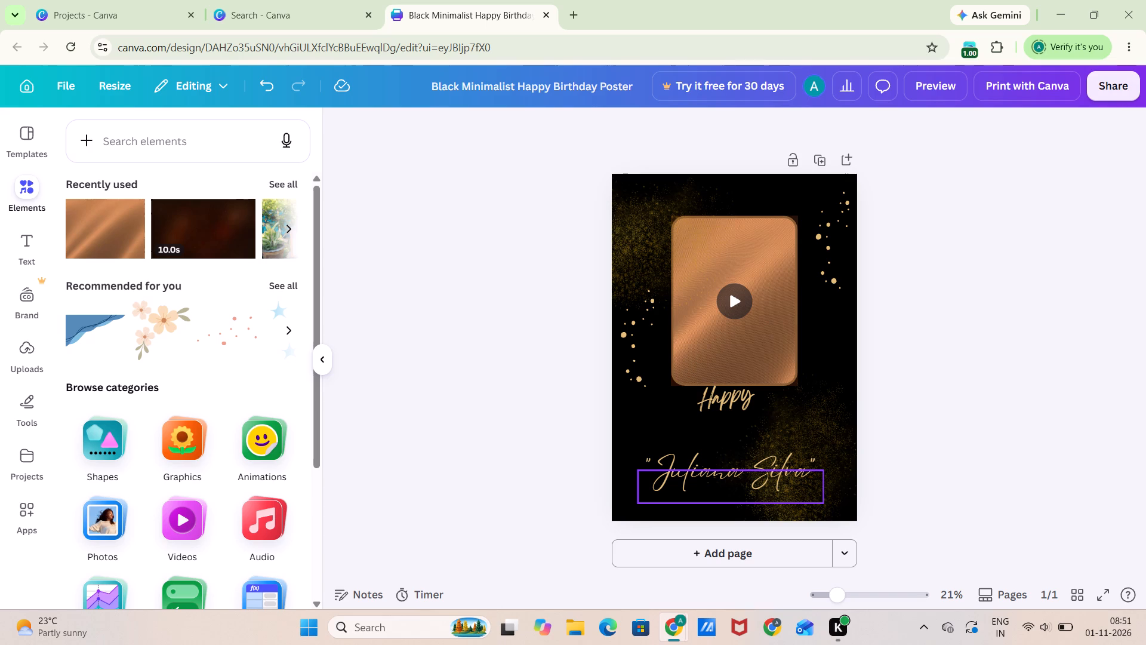
left_click(738, 480)
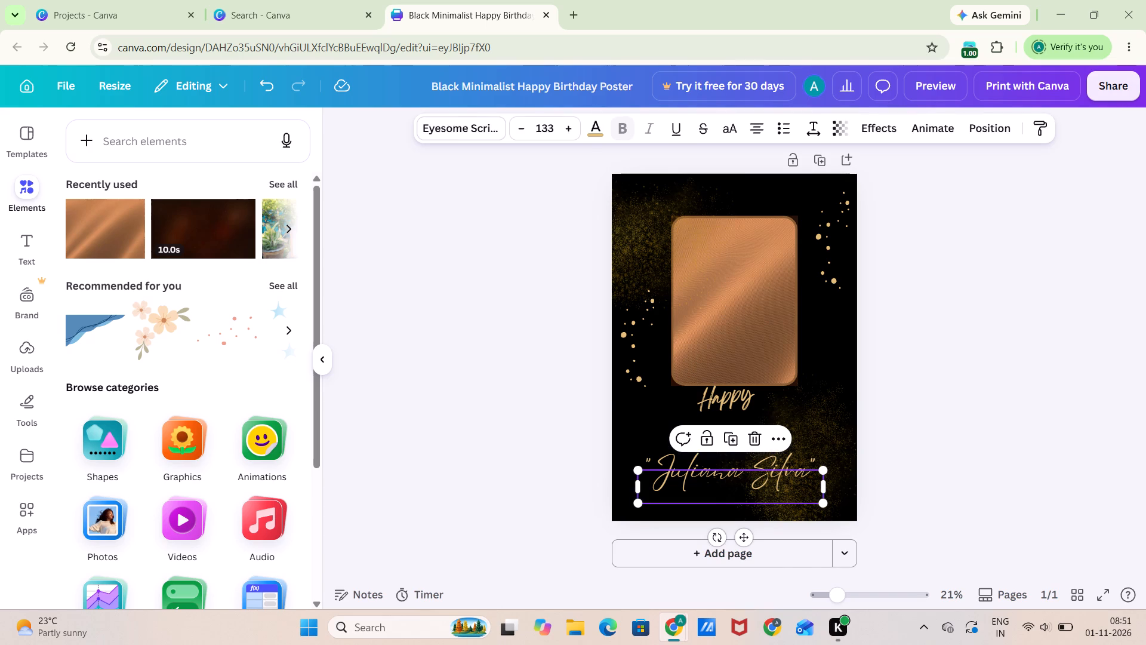
key("ctrl+c")
left_click_drag(757, 484, 751, 438)
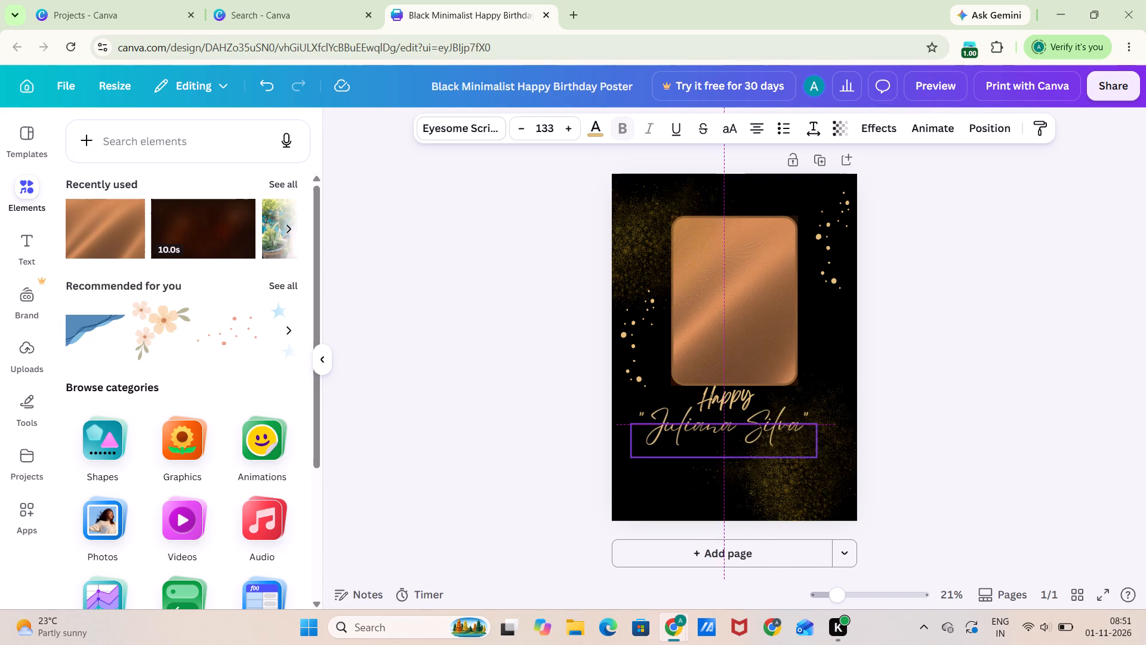
left_click_drag(751, 438, 753, 449)
key("BackSpace")
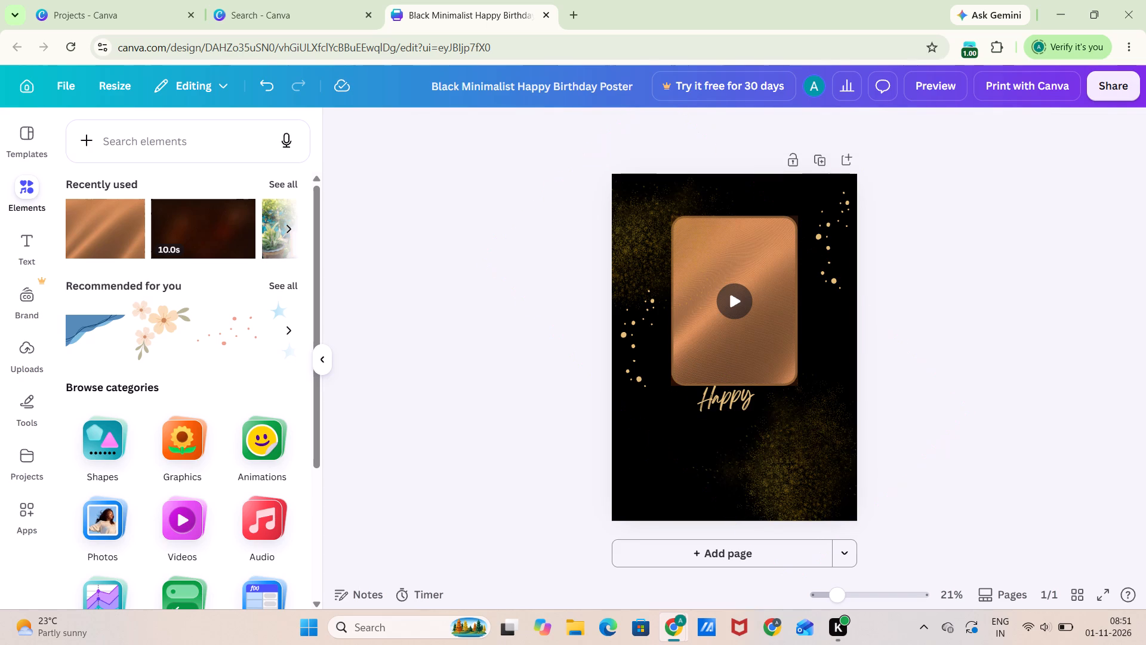
Duplicate the slanted "Happy" text and place the copy directly beneath the original.
left_click(728, 408)
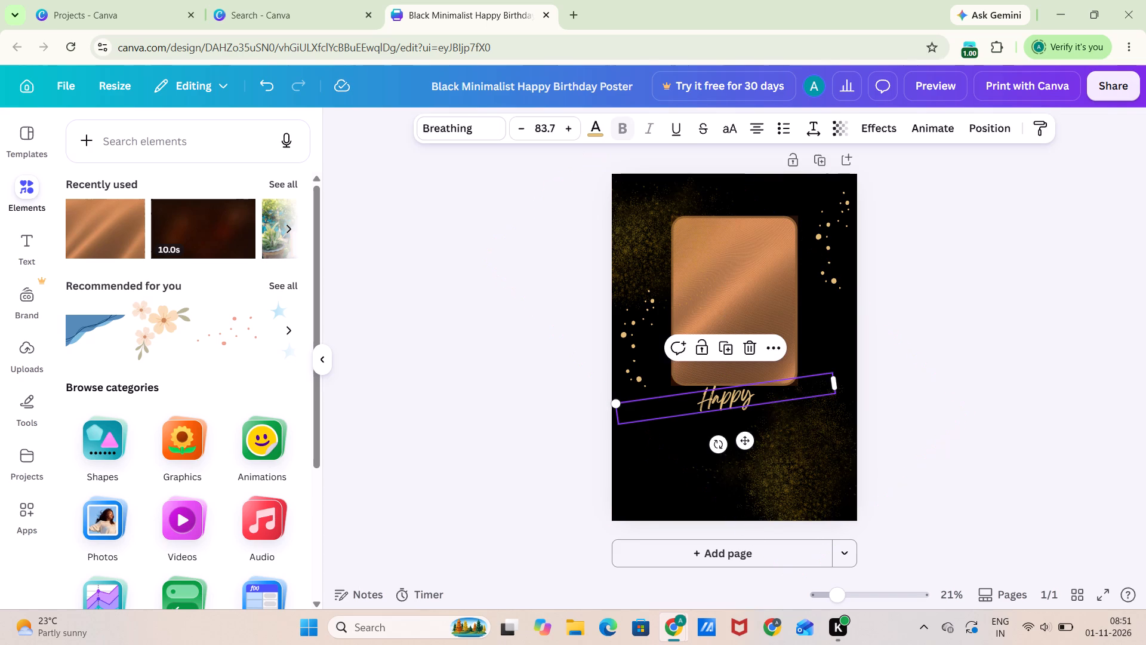
key("ctrl+c")
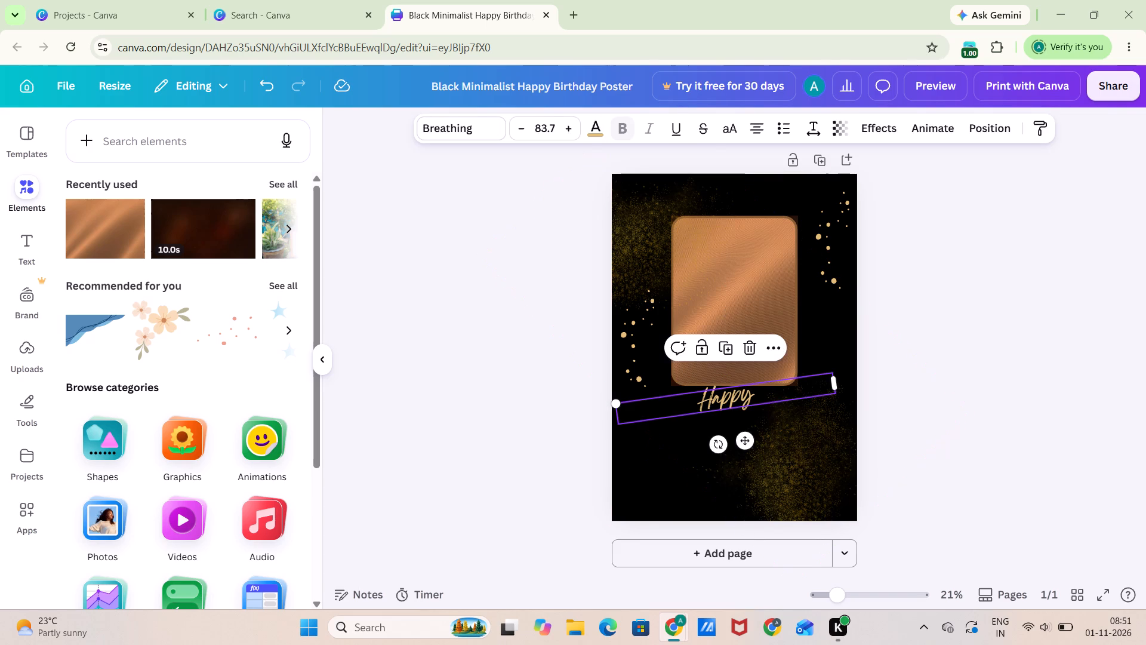
left_click(725, 430)
key("ctrl+v")
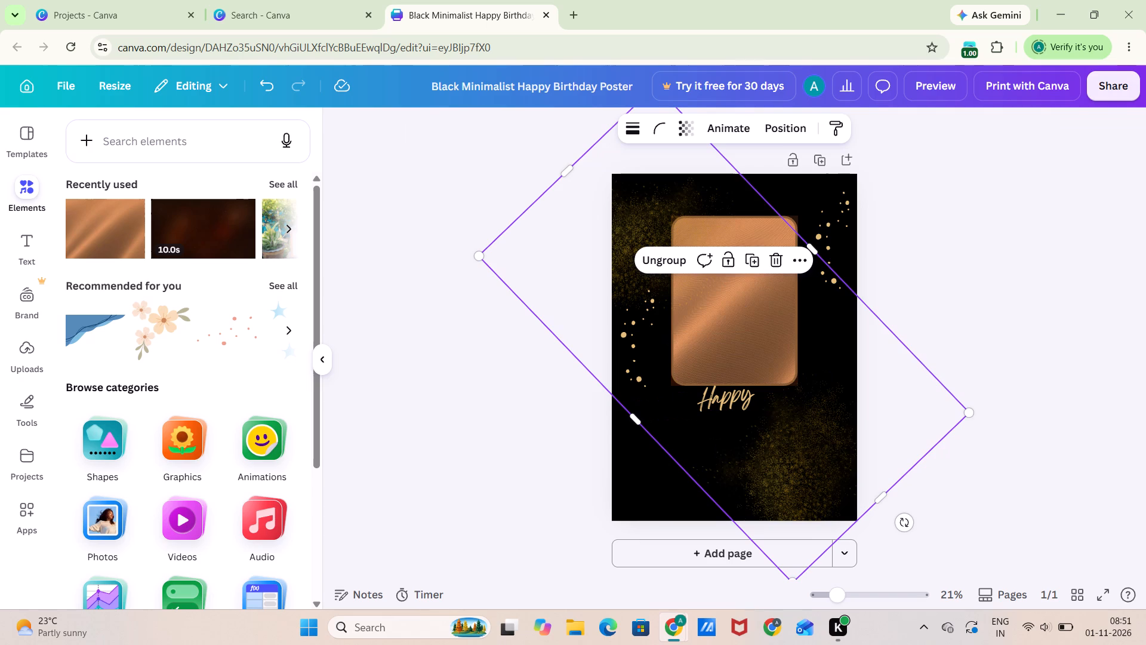
left_click_drag(797, 388, 796, 399)
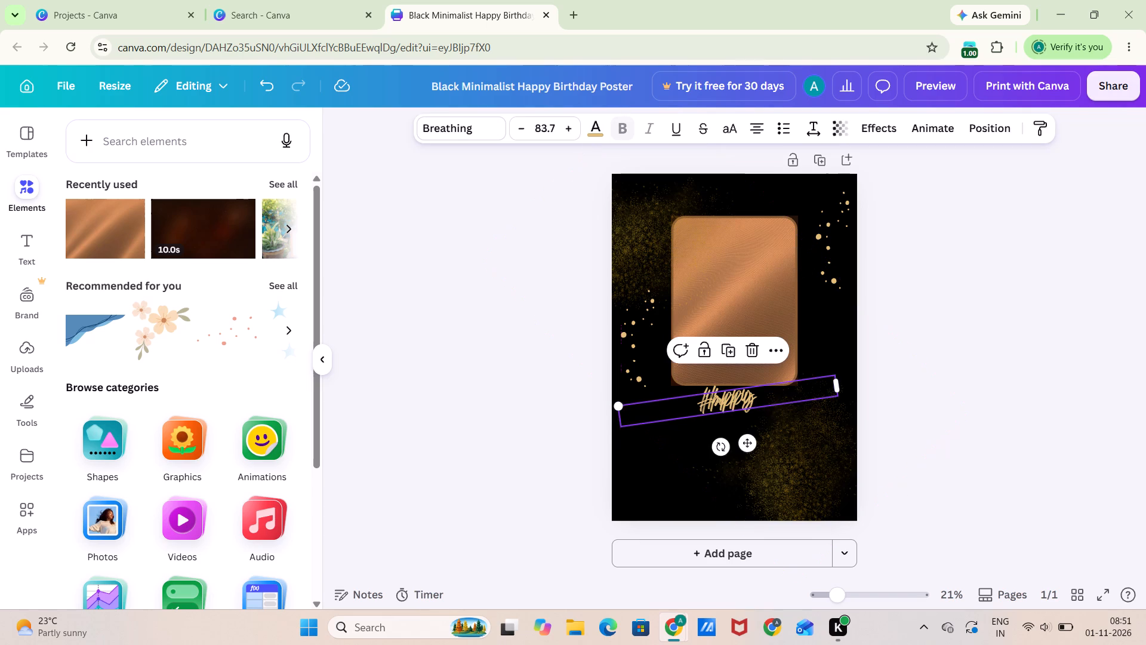
left_click_drag(796, 399, 792, 418)
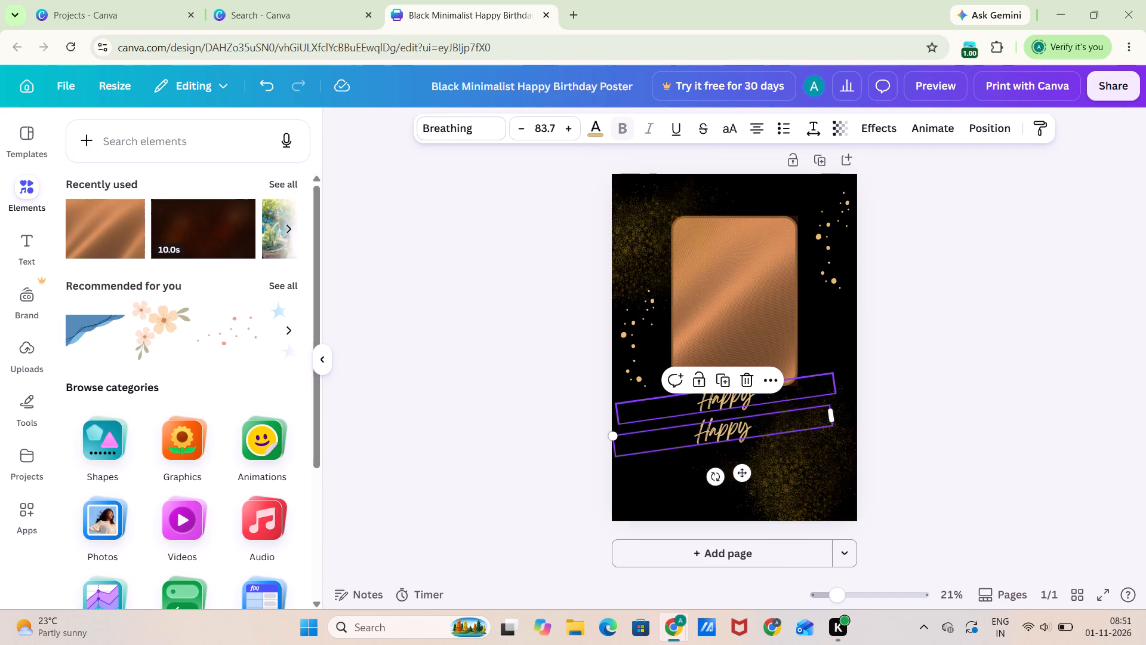
Replace the wording of the lower "Happy" copy with "Diwali".
left_click(752, 425)
left_click(752, 425)
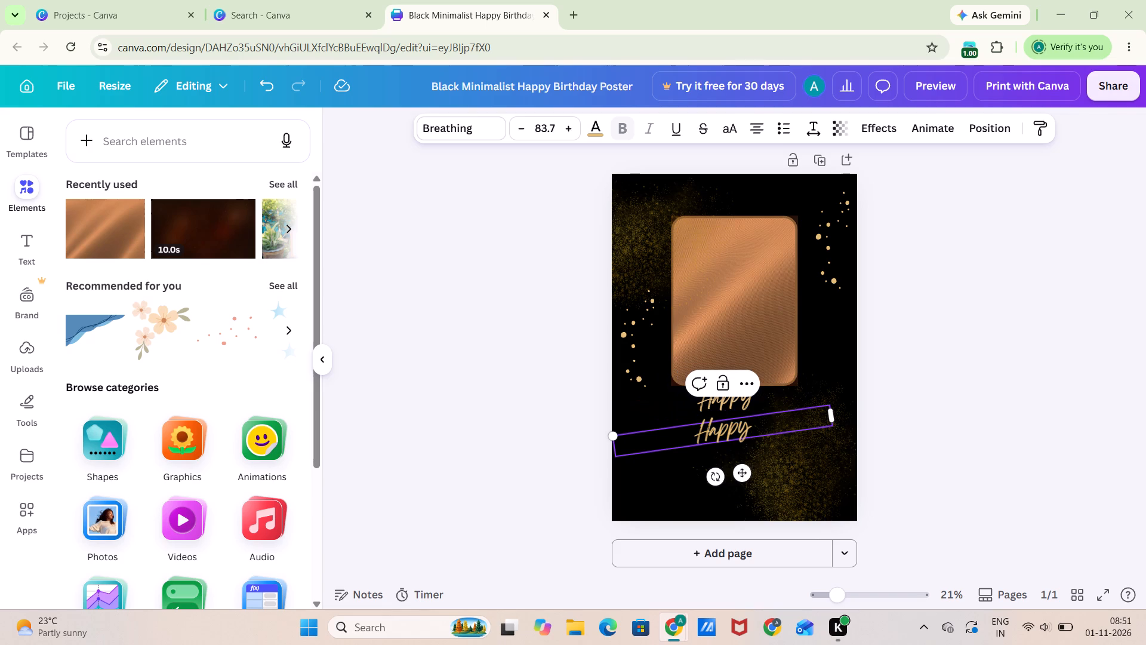
key("BackSpace")
key("BackSpace")
key("BackSpace")
key("BackSpace")
key("BackSpace")
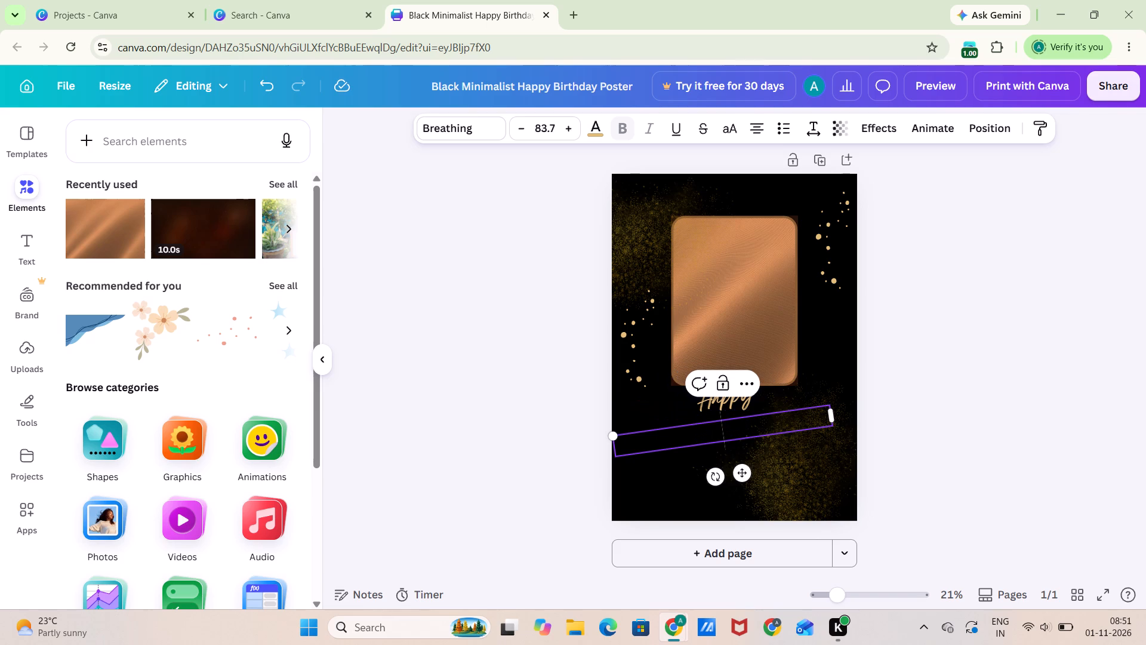
type("Diwali")
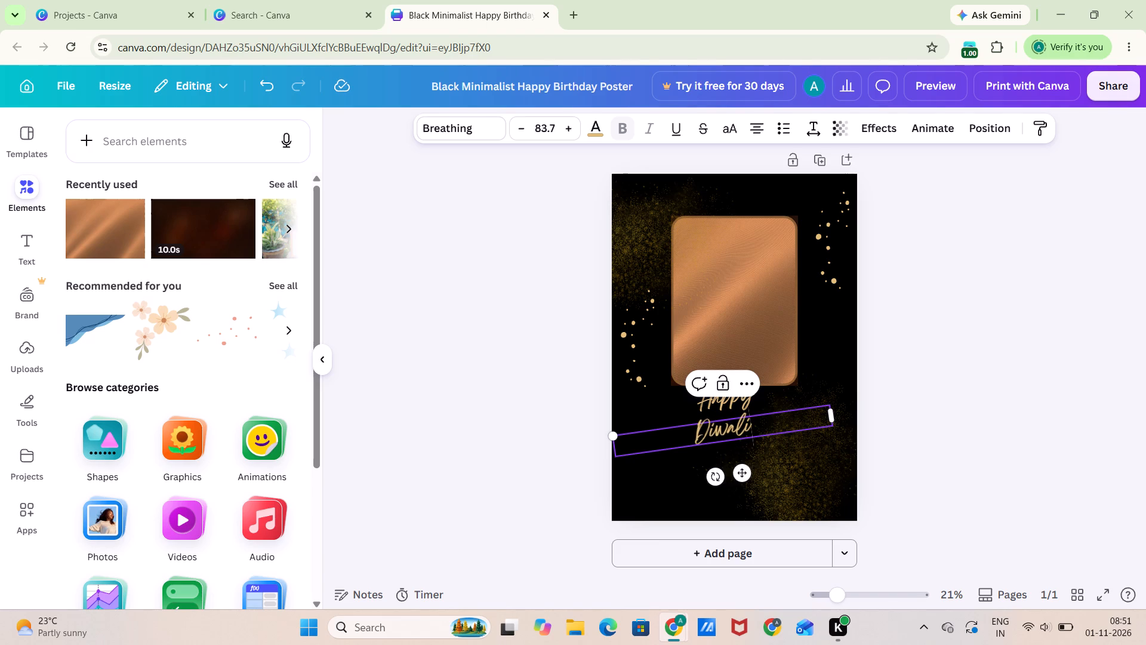
Change the wording of the lower text line to "Deepawali".
key("BackSpace")
key("BackSpace")
key("BackSpace")
key("BackSpace")
key("BackSpace")
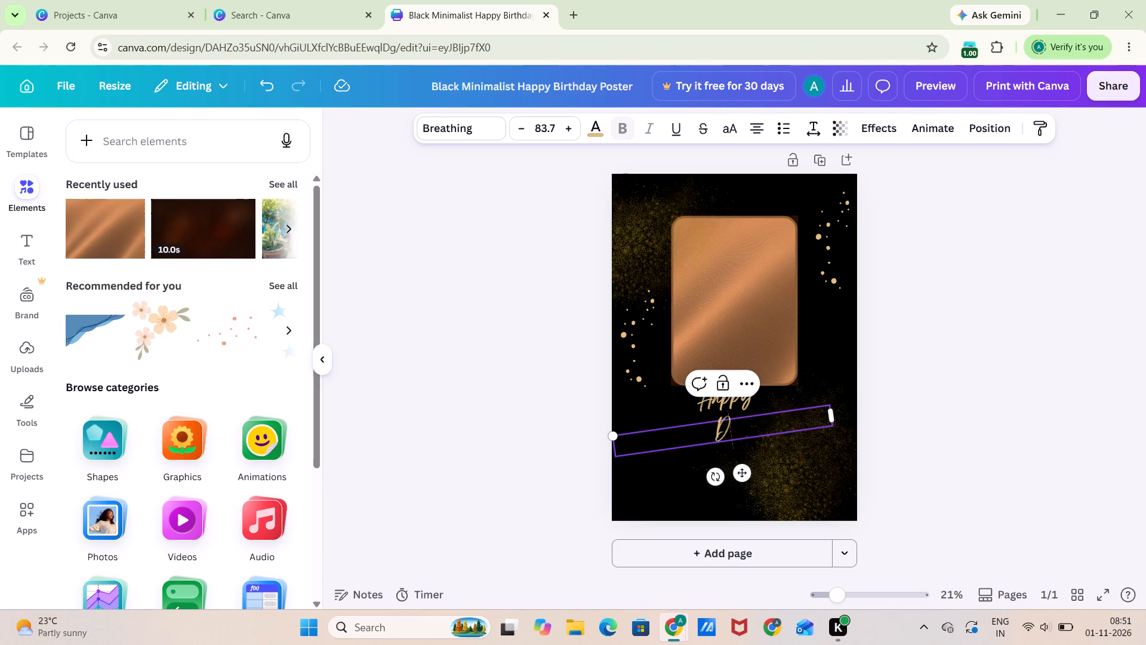
type("eepawali")
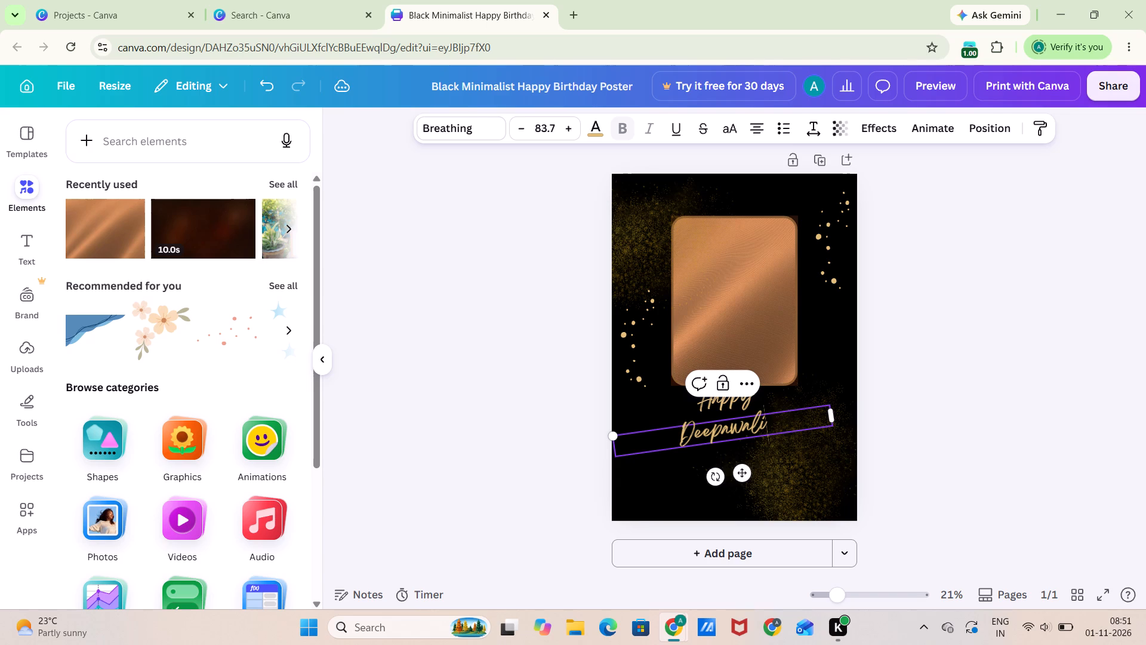
Move the grouped gold glitter decoration slightly lower on the poster.
left_click(781, 454)
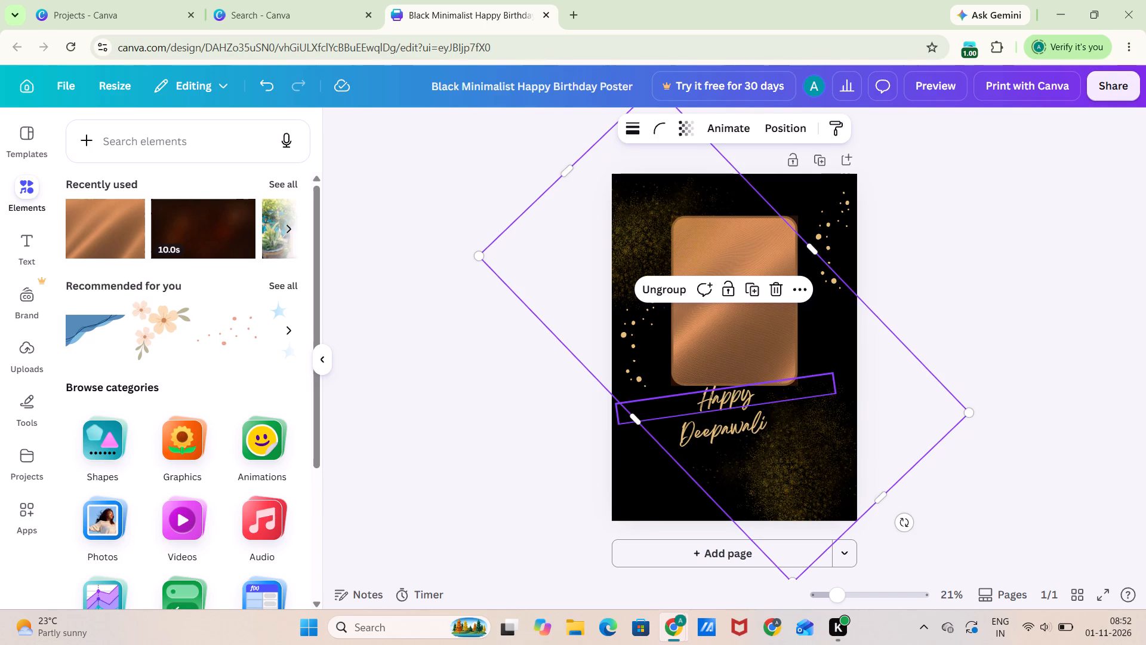
left_click_drag(727, 434, 732, 453)
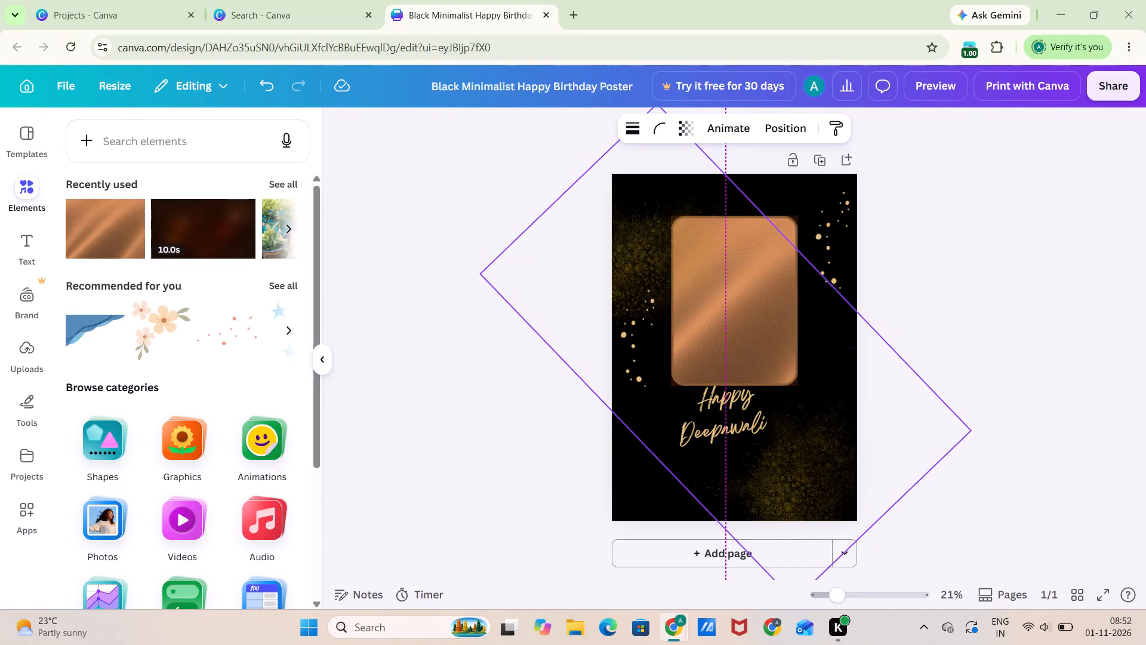
left_click_drag(732, 453, 733, 456)
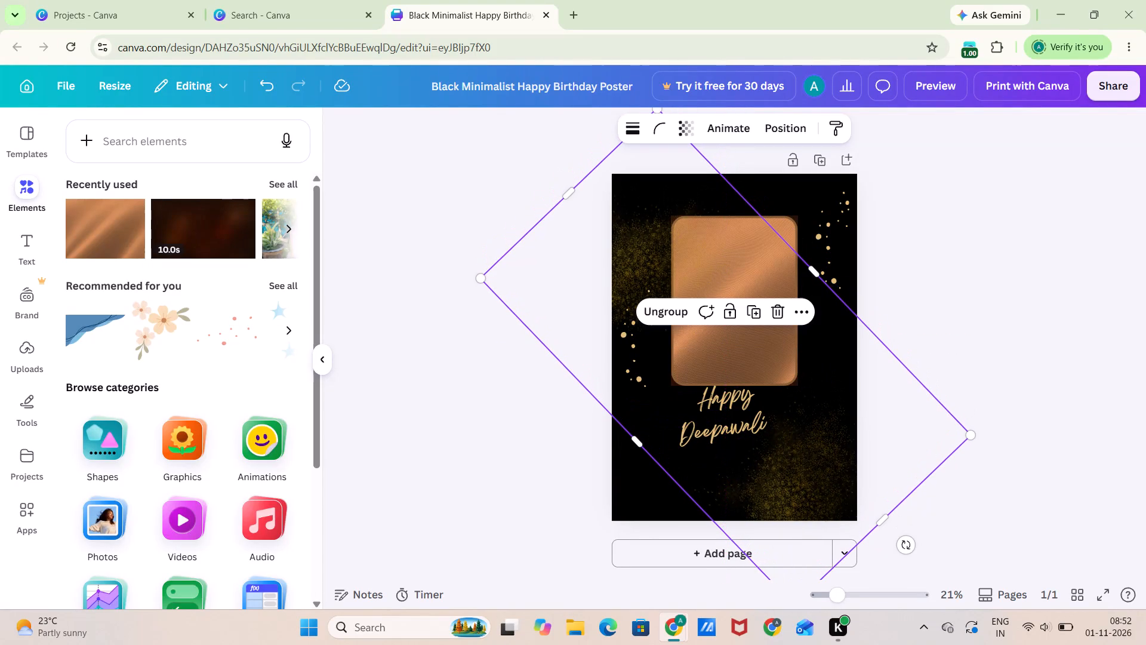
Move the "Deepawali" text slightly lower to leave a wider gap beneath "Happy".
left_click(736, 425)
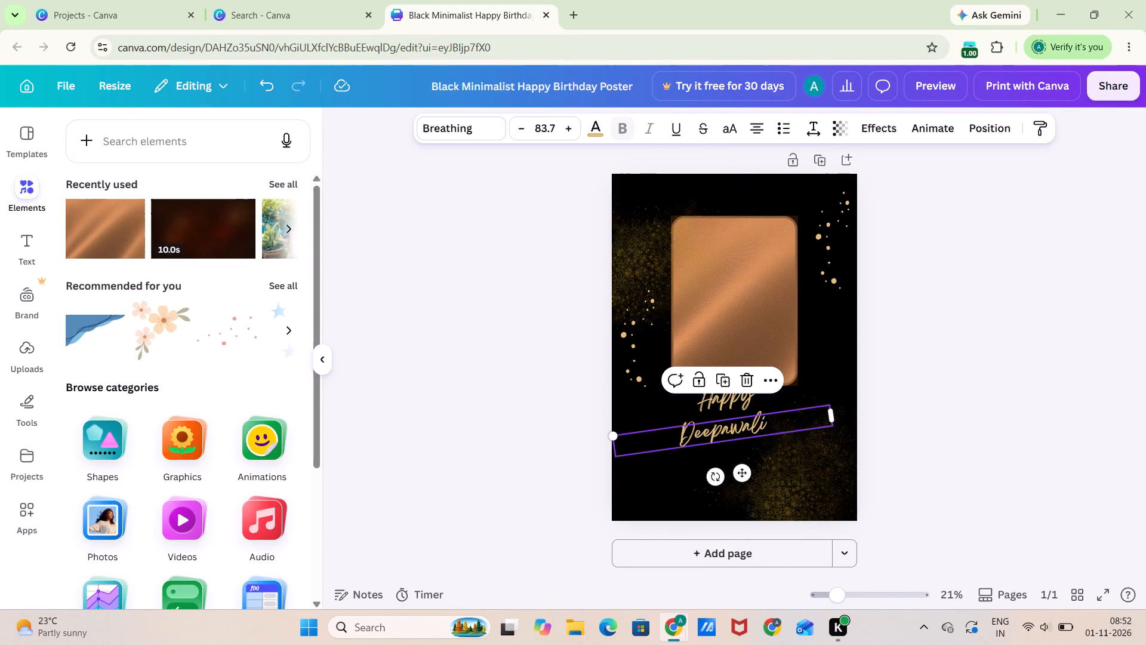
double_click(794, 417)
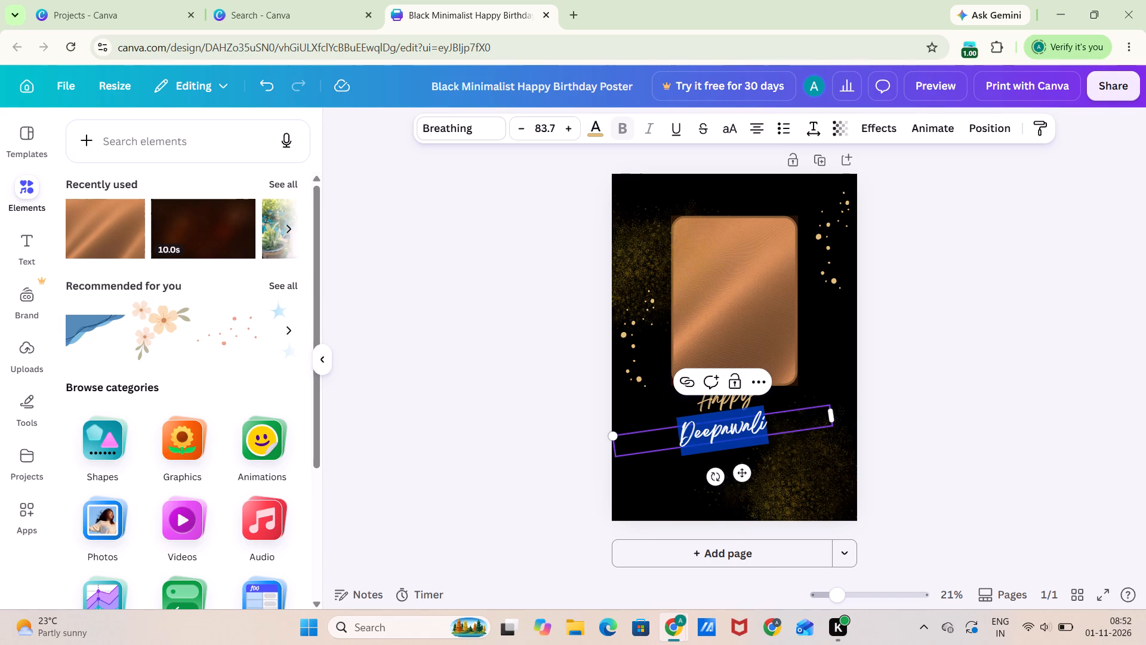
left_click(797, 407)
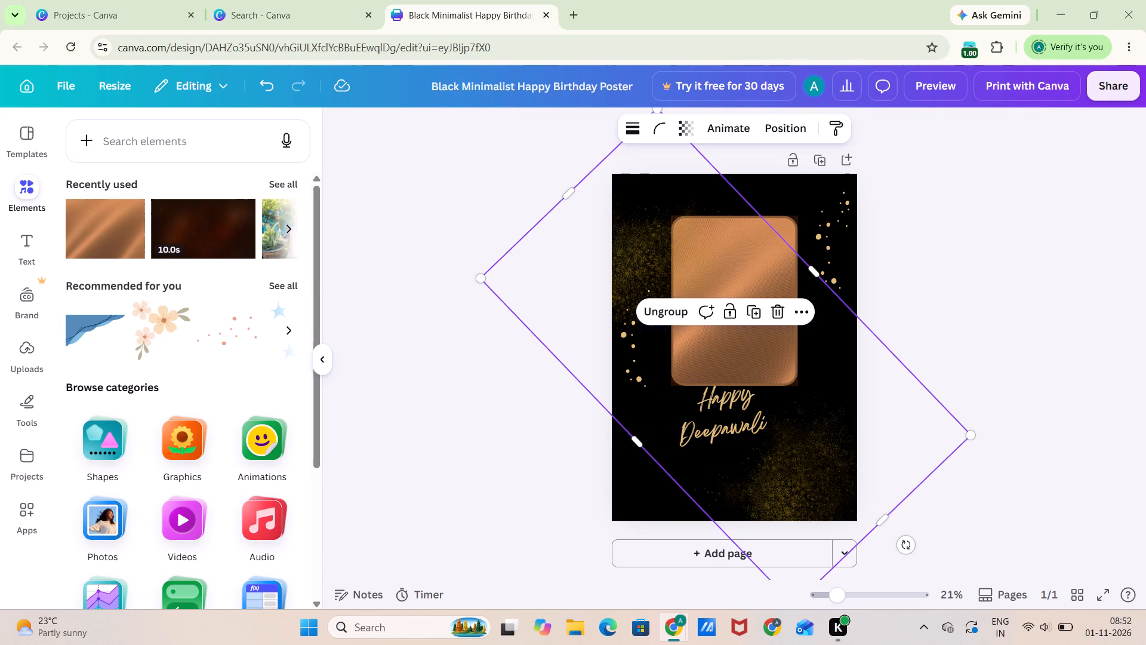
left_click(784, 414)
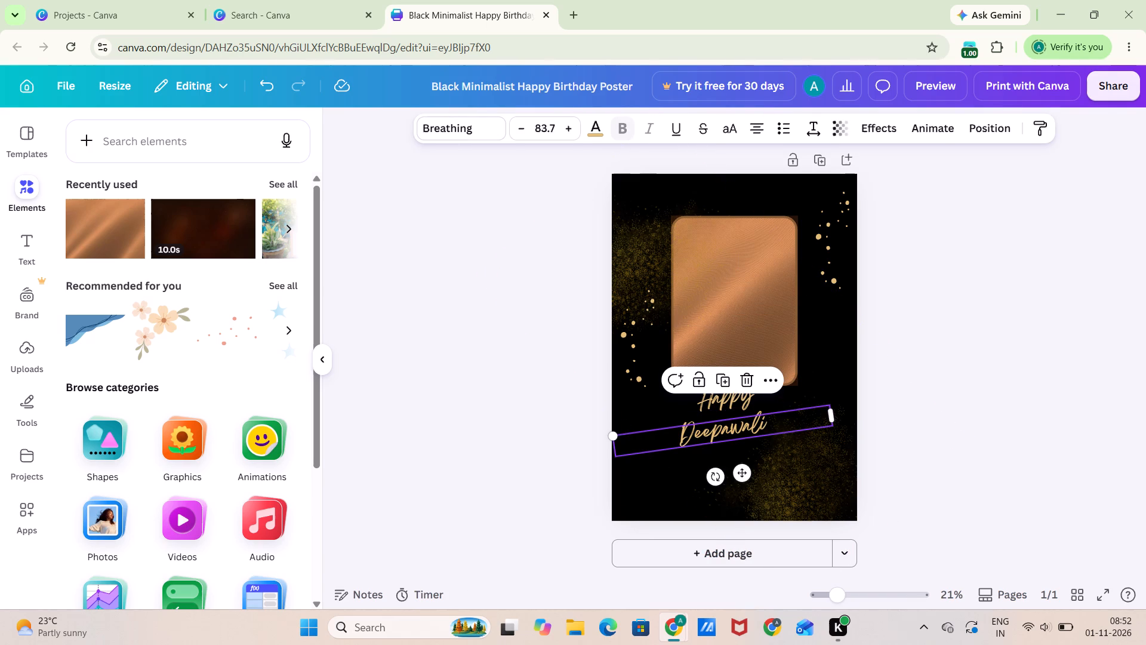
triple_click(790, 411)
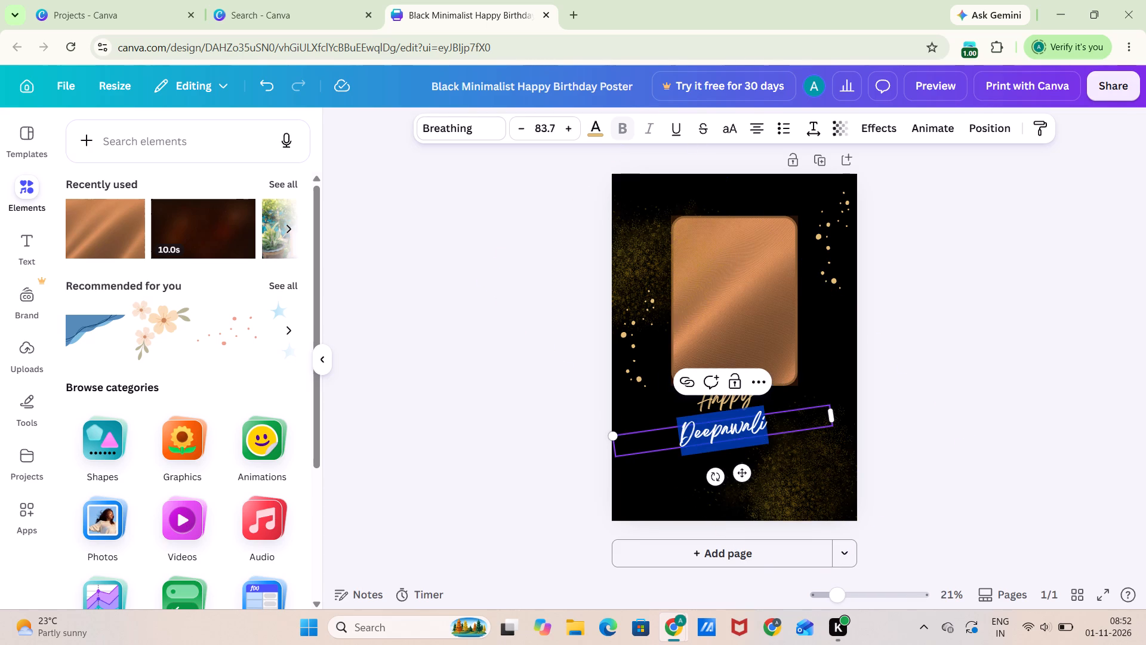
left_click_drag(790, 409, 796, 419)
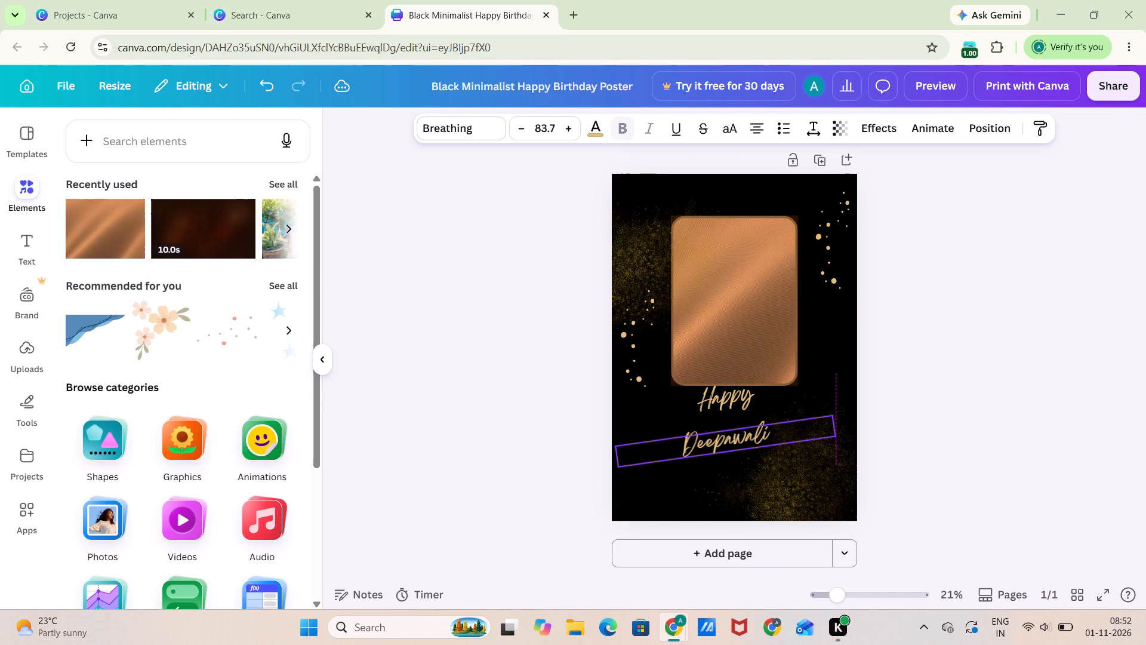
left_click_drag(796, 419, 794, 423)
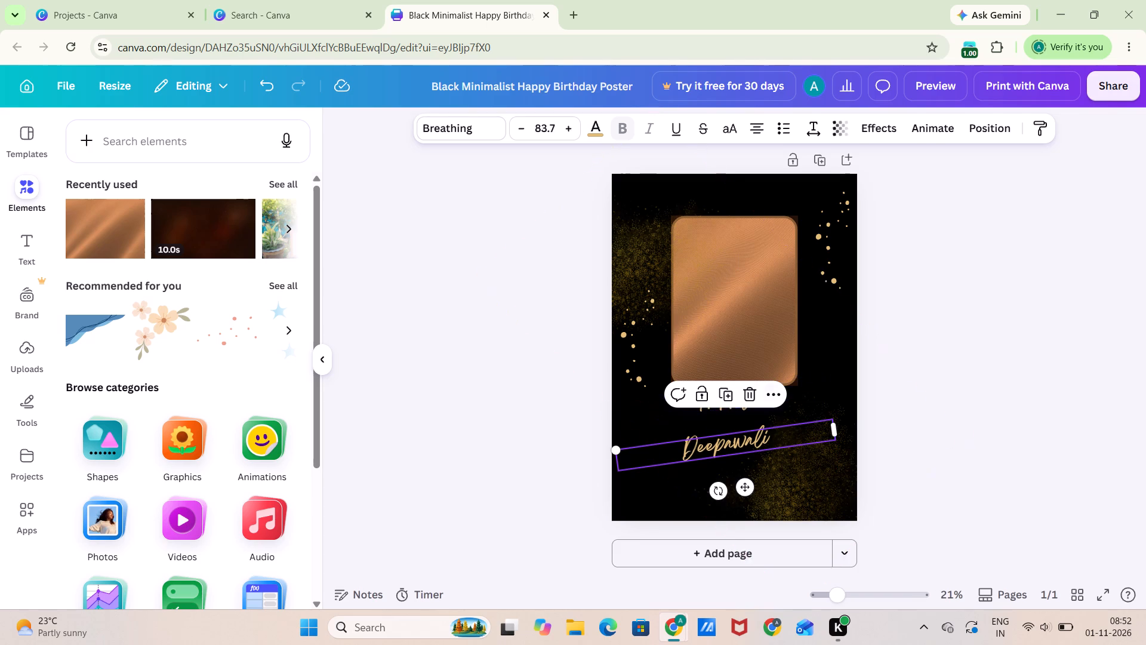
Move the "Happy" text slightly lower, closer to "Deepawali" and clear of the copper photo frame.
left_click(742, 408)
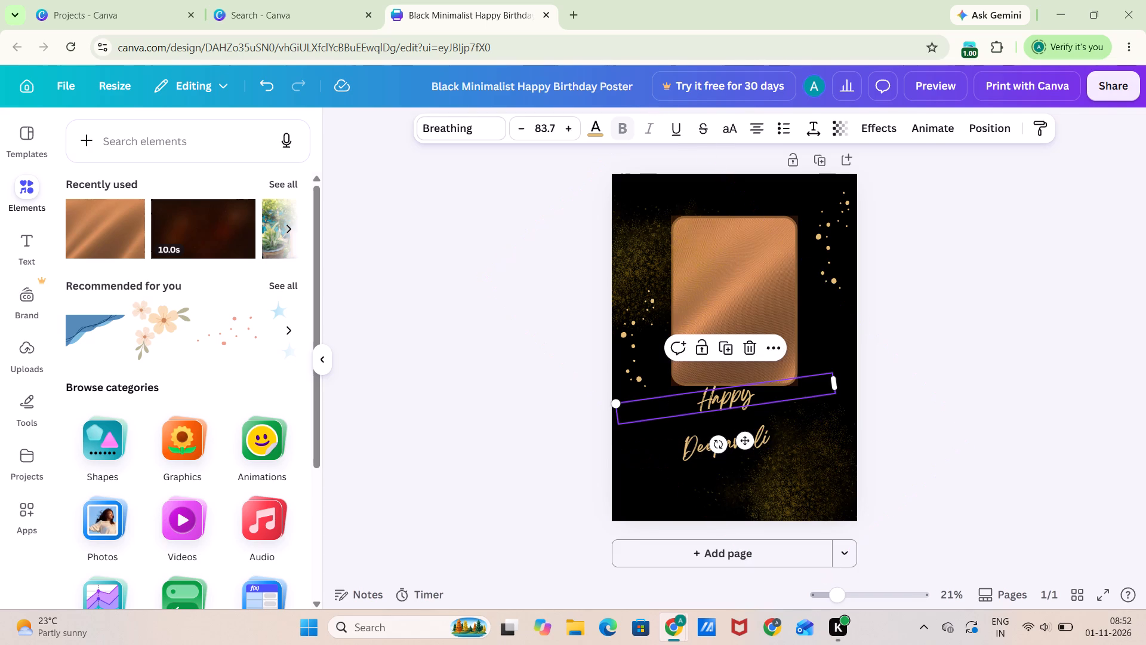
left_click(771, 403)
left_click_drag(771, 403, 772, 413)
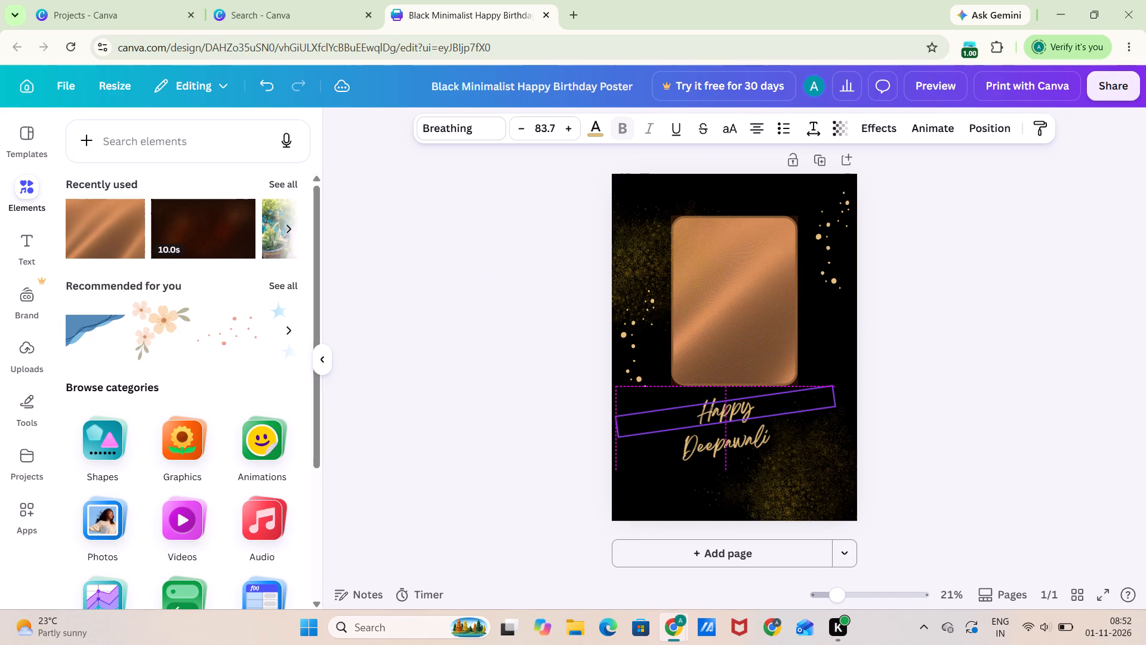
left_click_drag(772, 413, 772, 413)
left_click(919, 379)
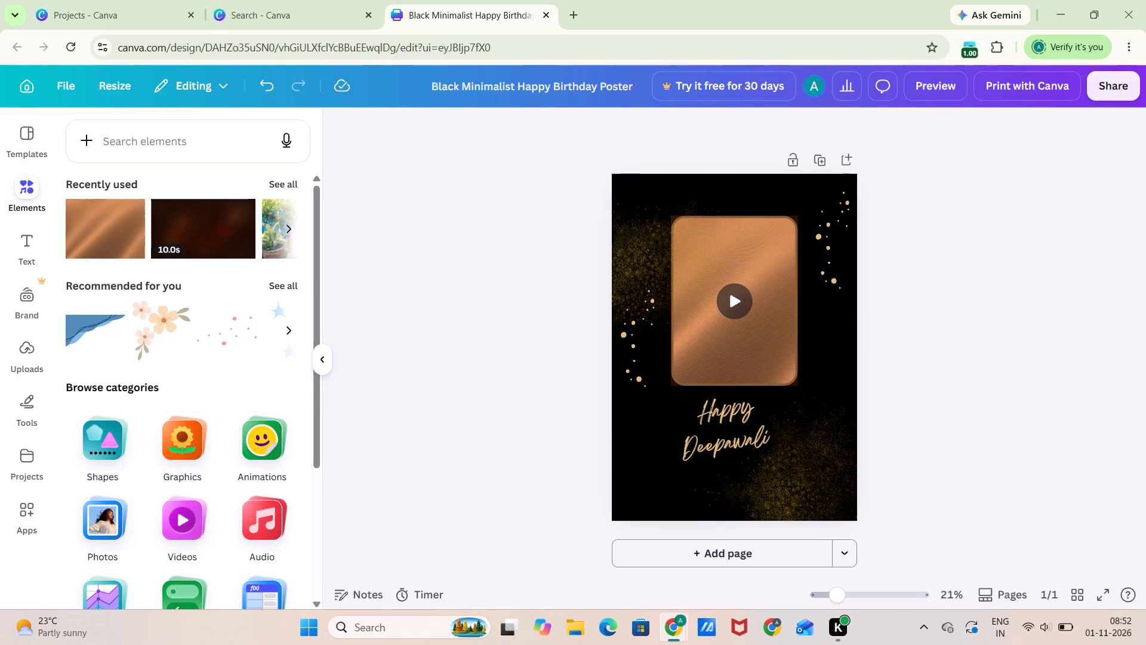
Search the elements library for "diyas diwali" and limit the results to graphics.
scroll(171, 450, "right", 4)
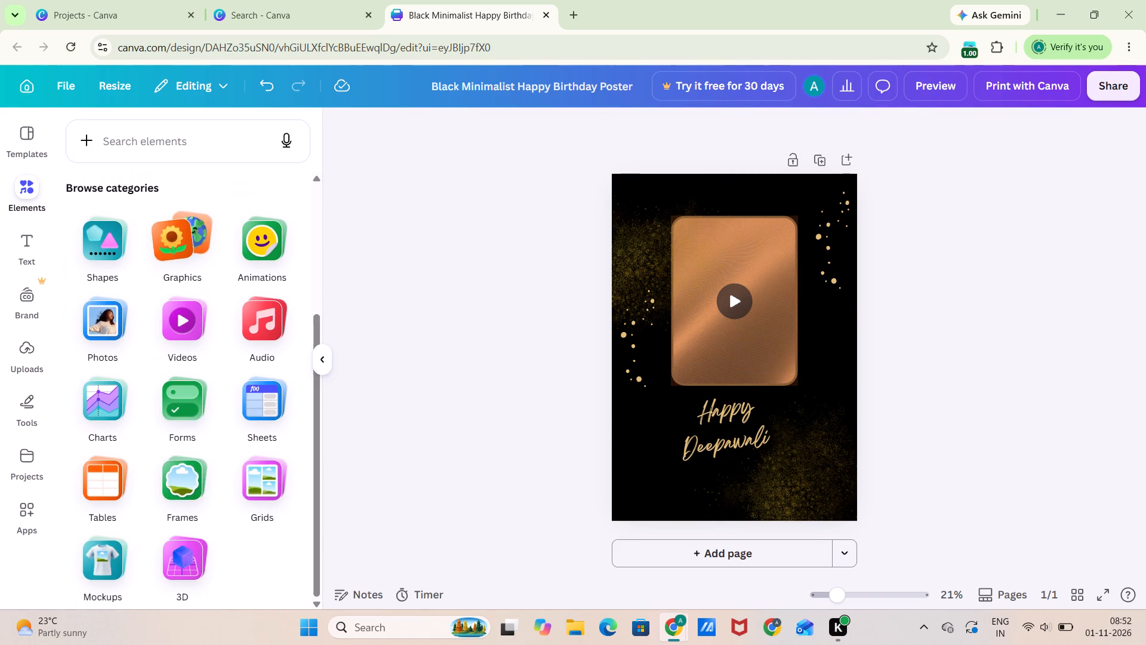
scroll(180, 427, "right", 7)
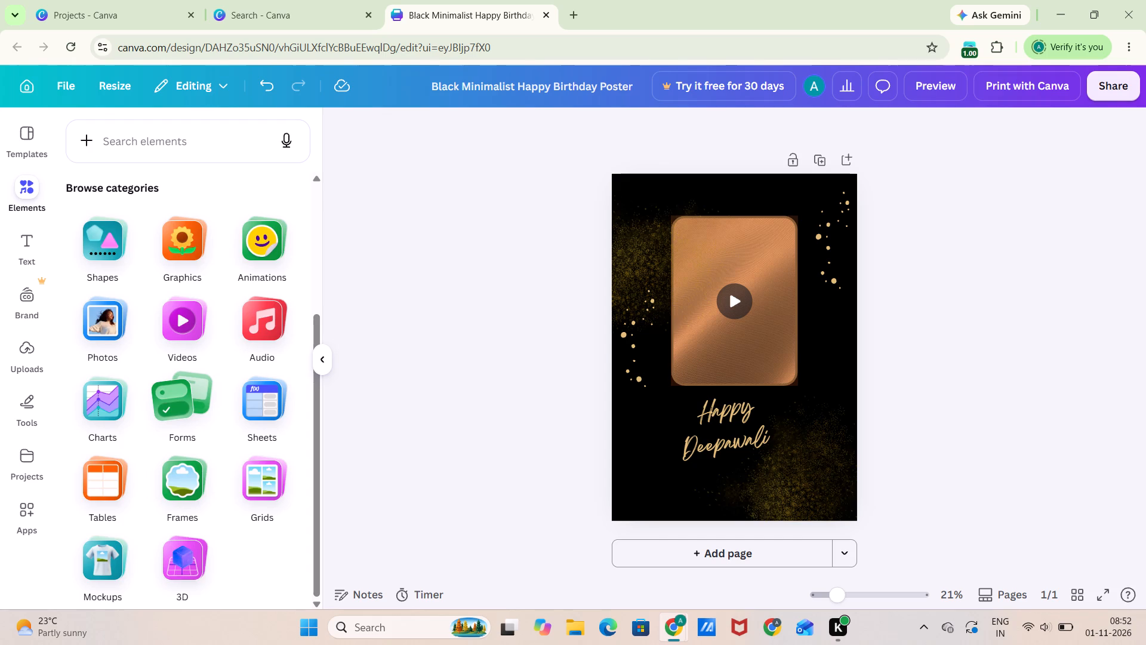
scroll(180, 427, "up", 5)
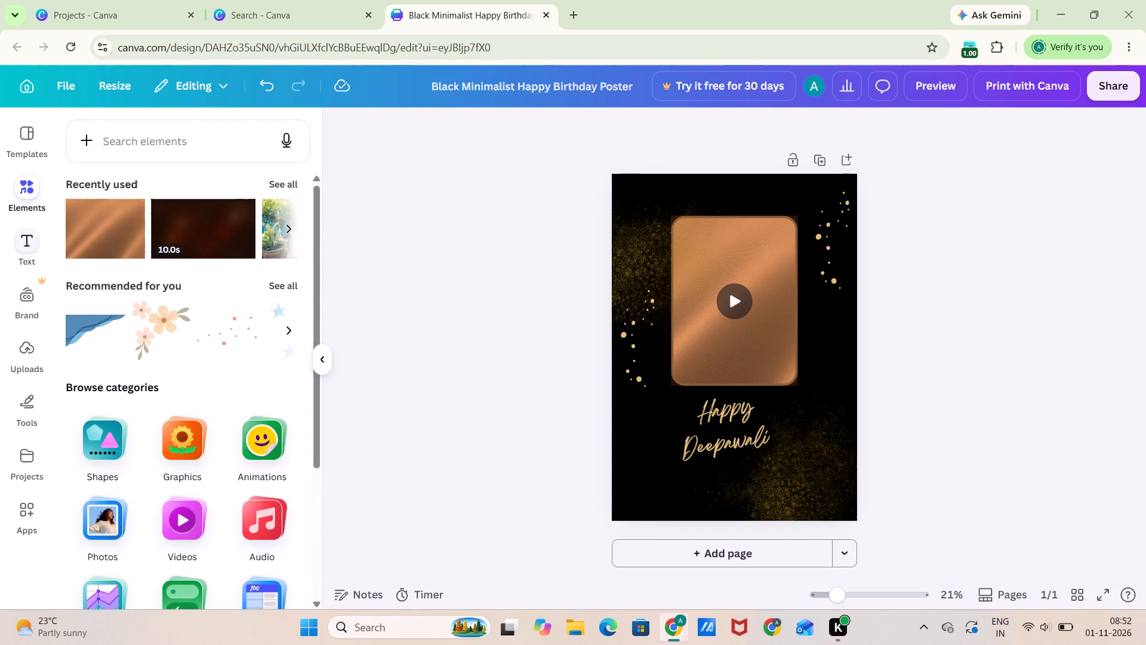
left_click(27, 257)
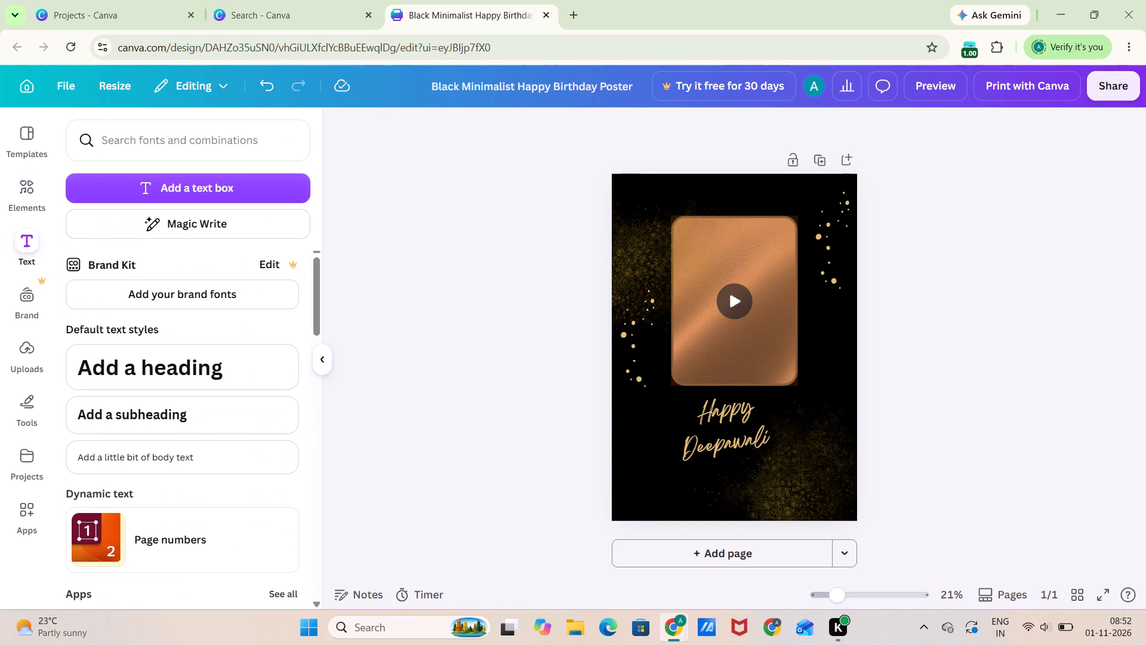
left_click(20, 191)
left_click(174, 140)
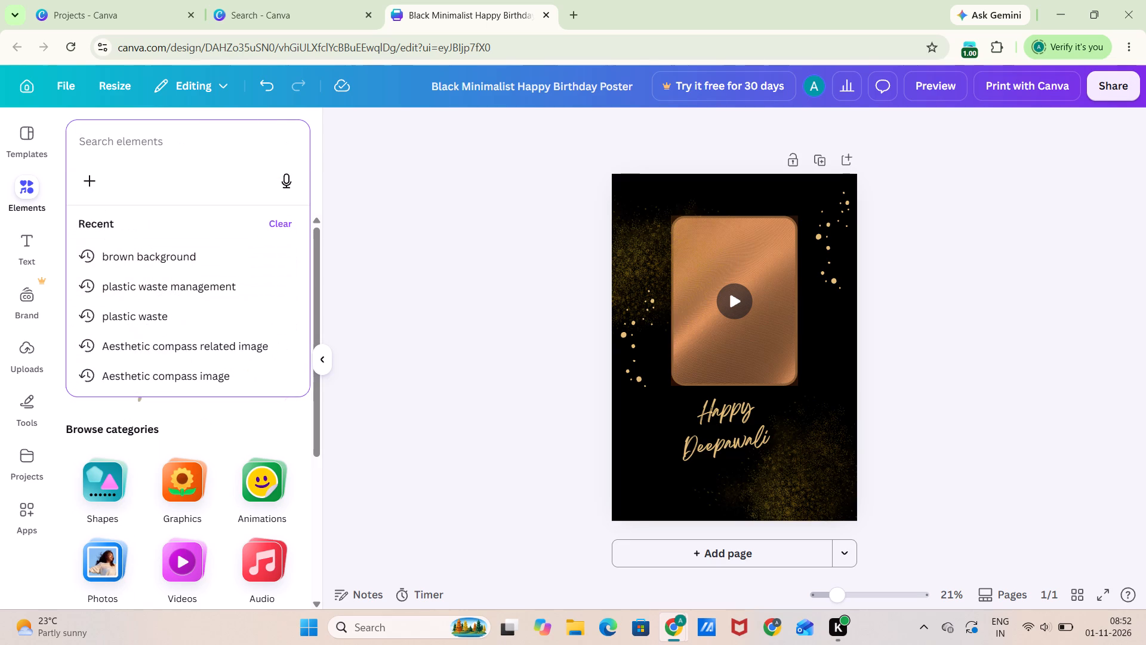
key("d")
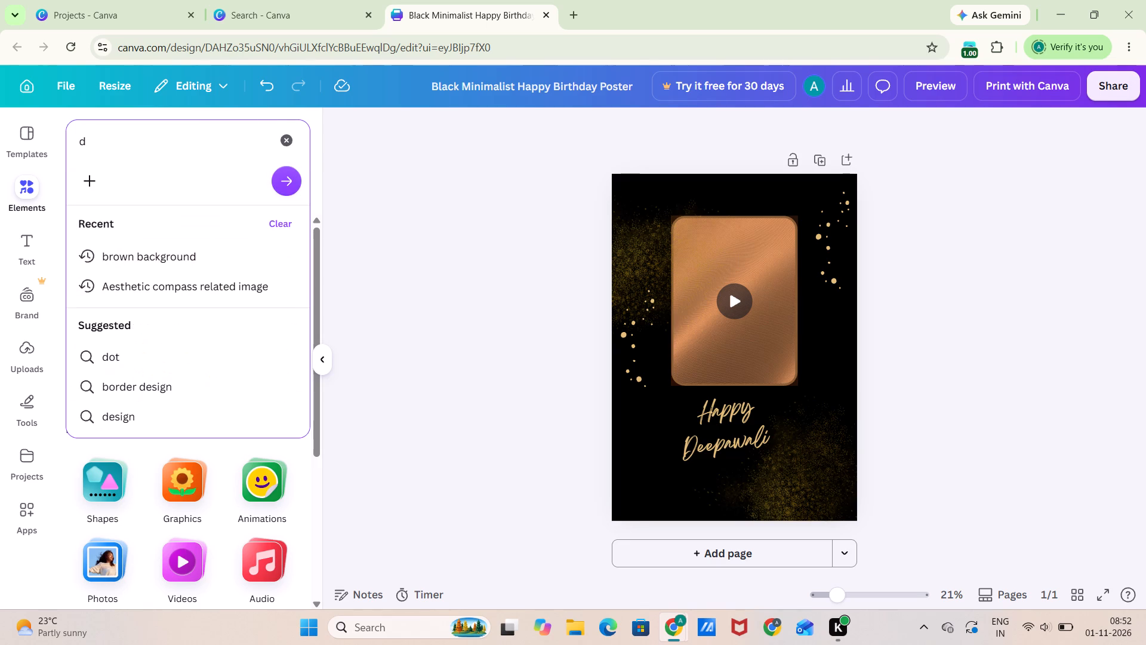
type("iya")
key("space")
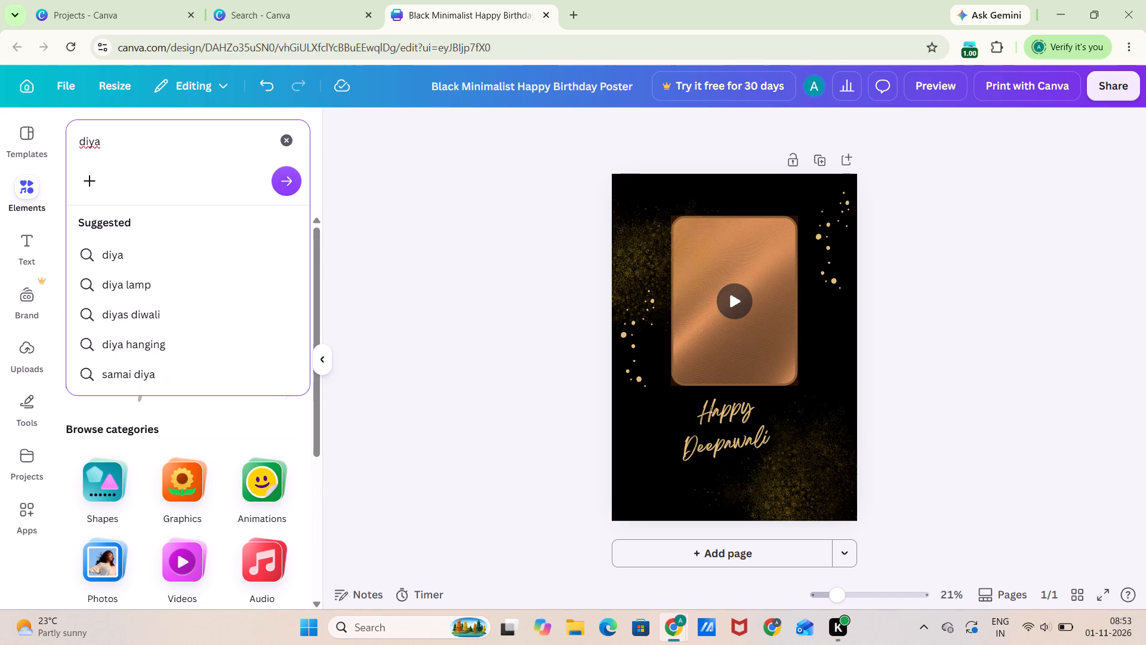
left_click(161, 318)
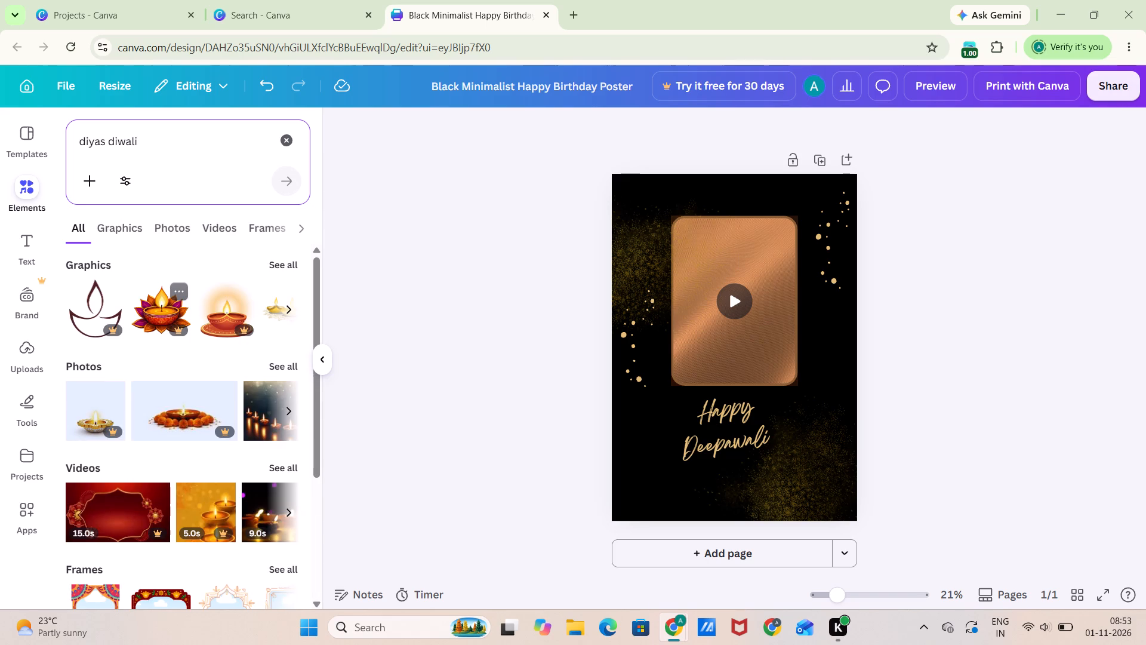
scroll(161, 318, "down", 1)
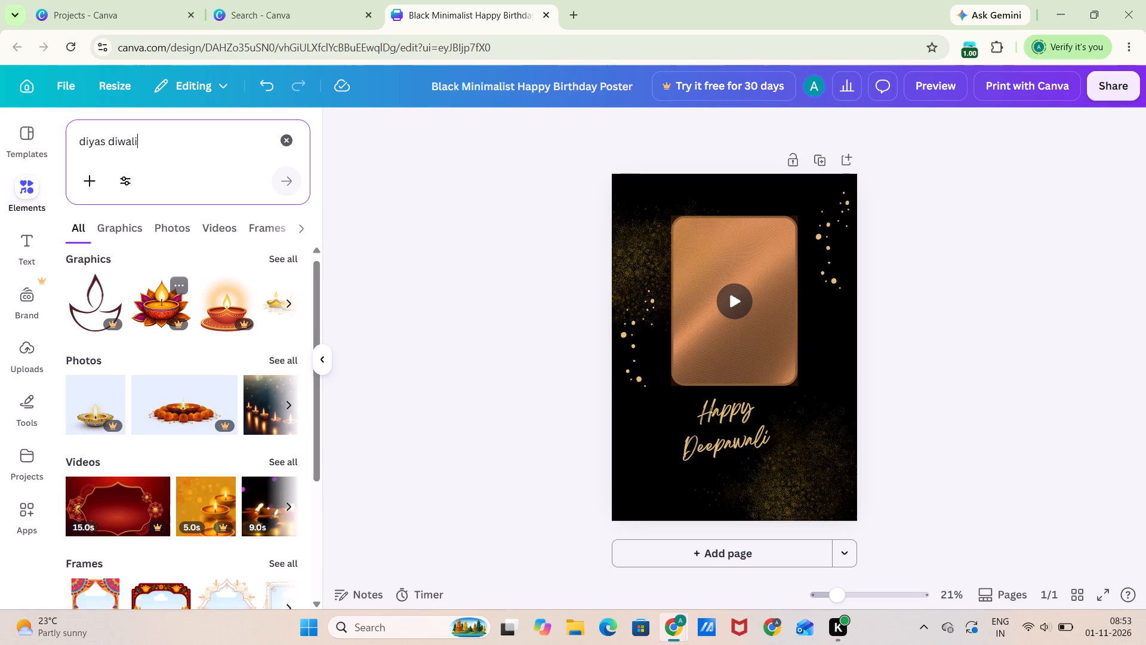
scroll(161, 318, "down", 2)
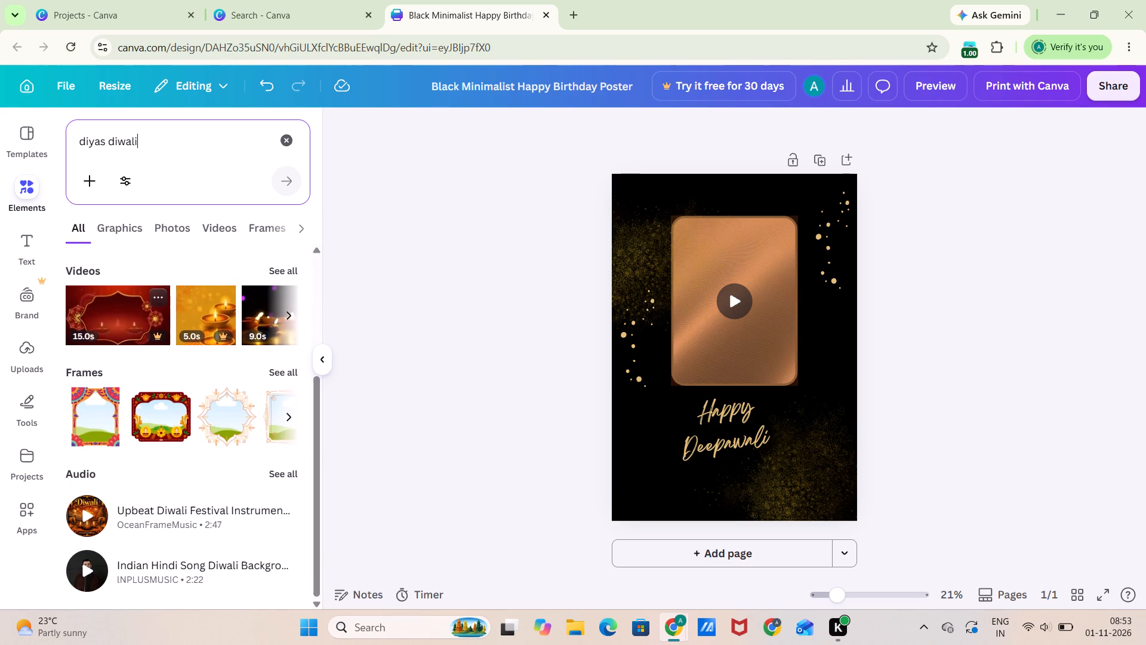
left_click(121, 228)
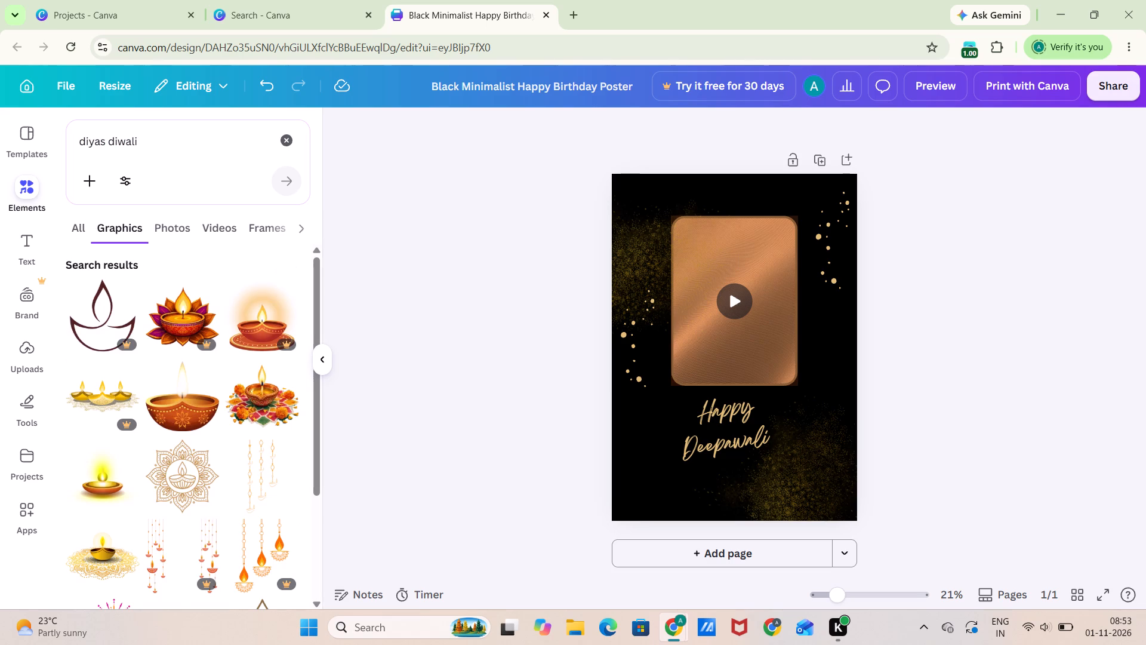
Look through the "diyas diwali" graphics for a festive decoration that suits the poster.
scroll(207, 443, "right", 1)
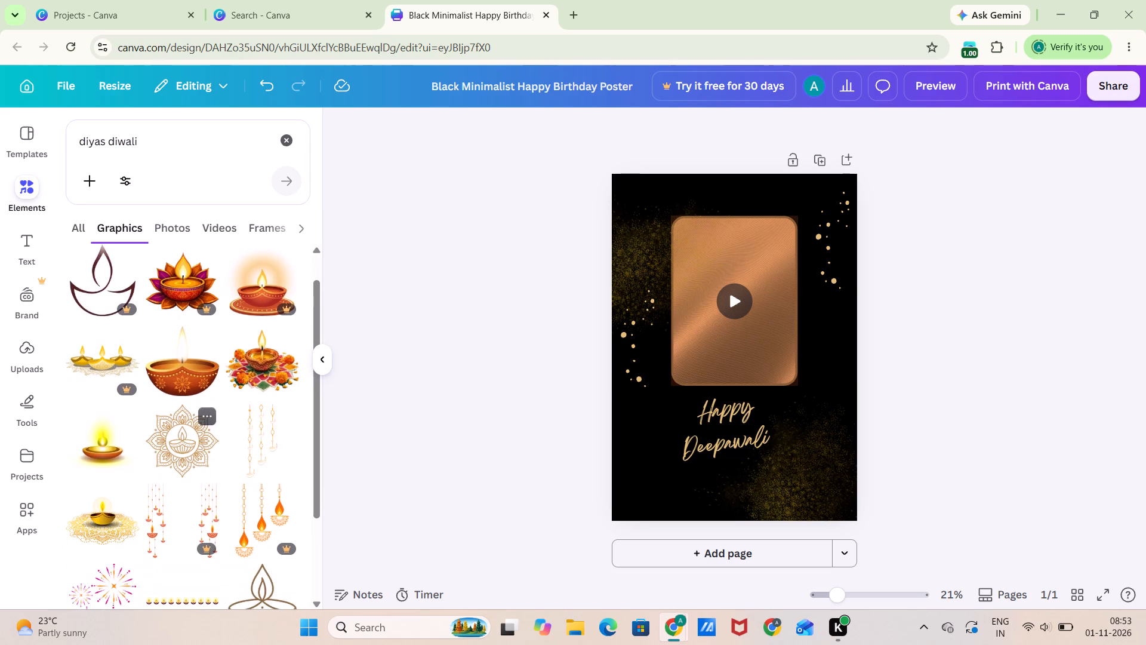
scroll(207, 443, "right", 2)
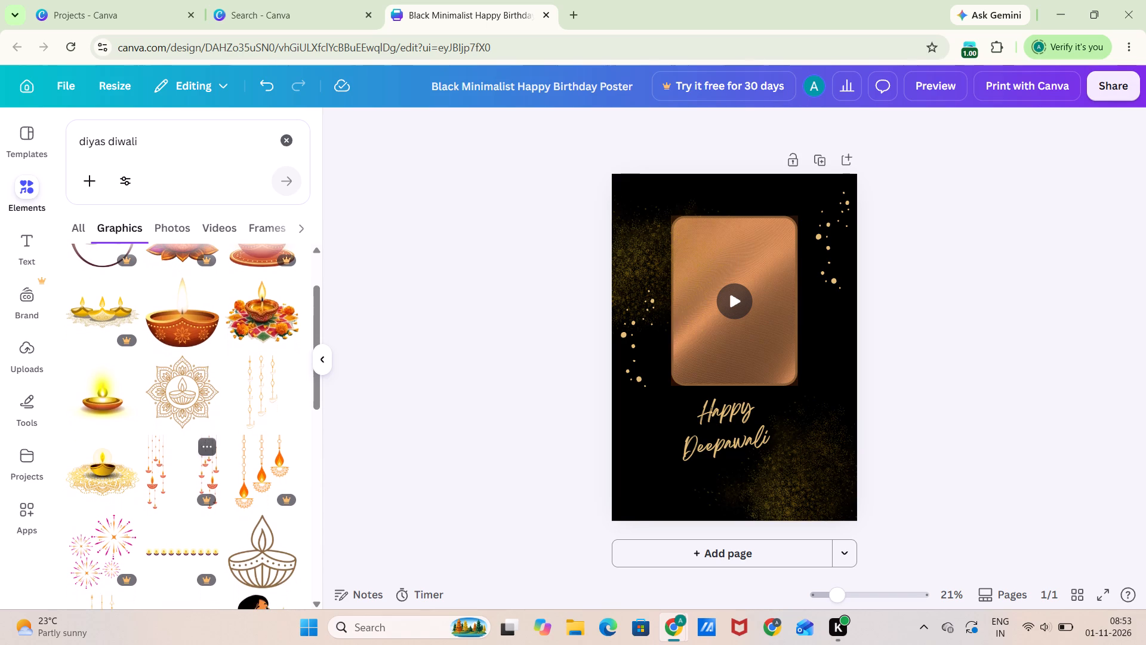
scroll(207, 443, "down", 1)
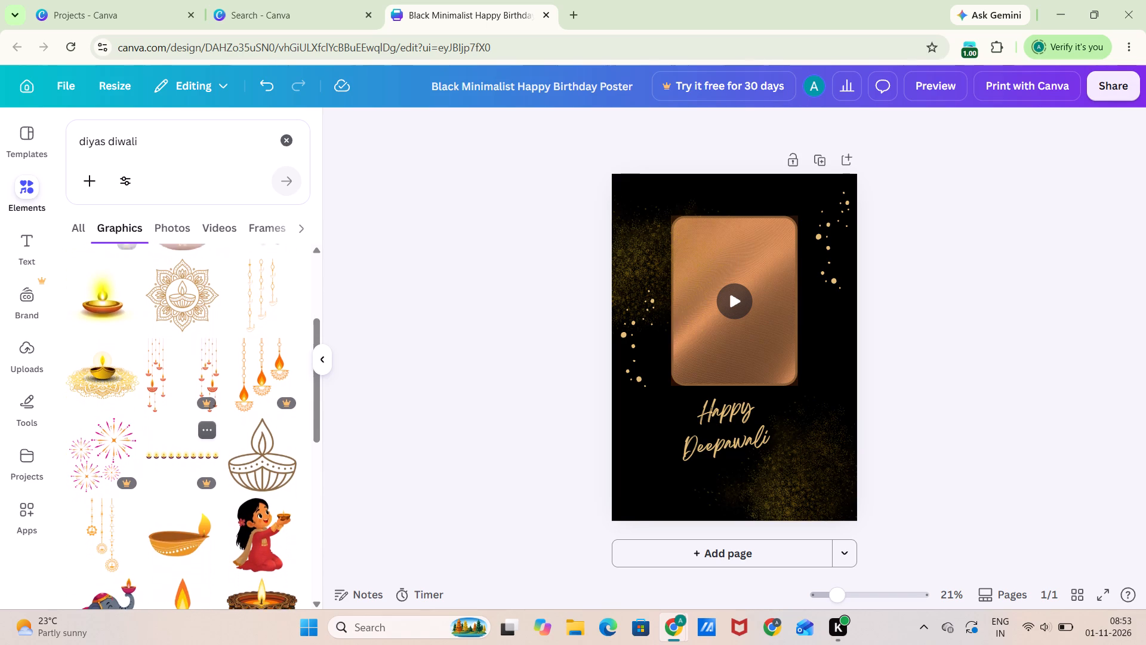
scroll(207, 443, "down", 1)
scroll(207, 443, "right", 3)
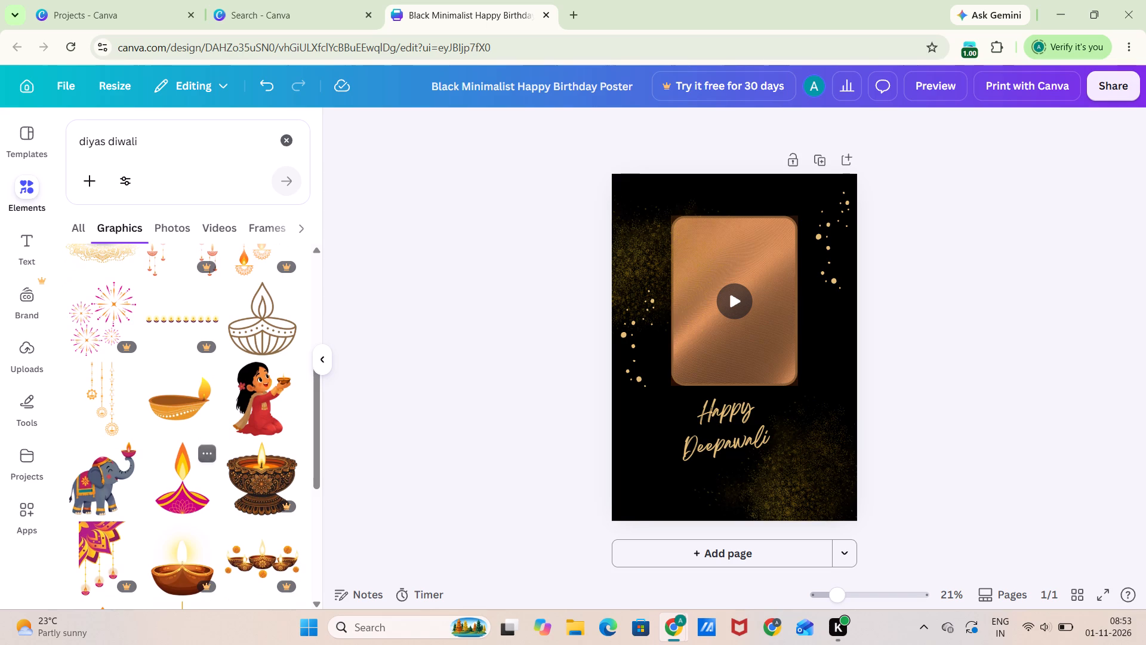
scroll(232, 389, "right", 5)
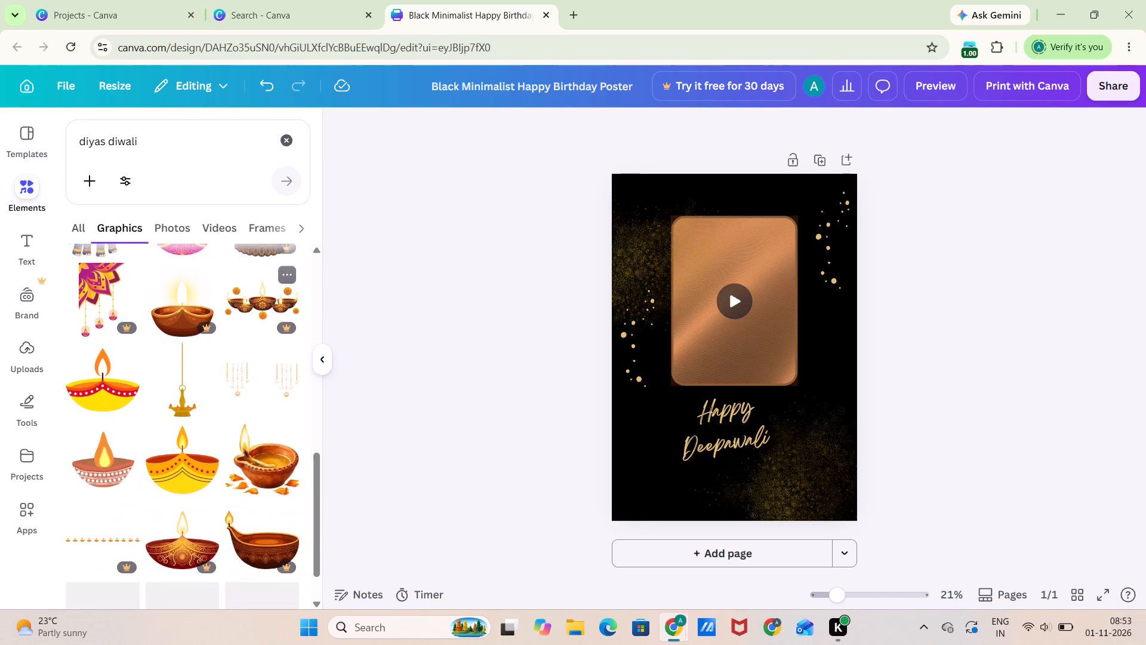
scroll(232, 389, "right", 2)
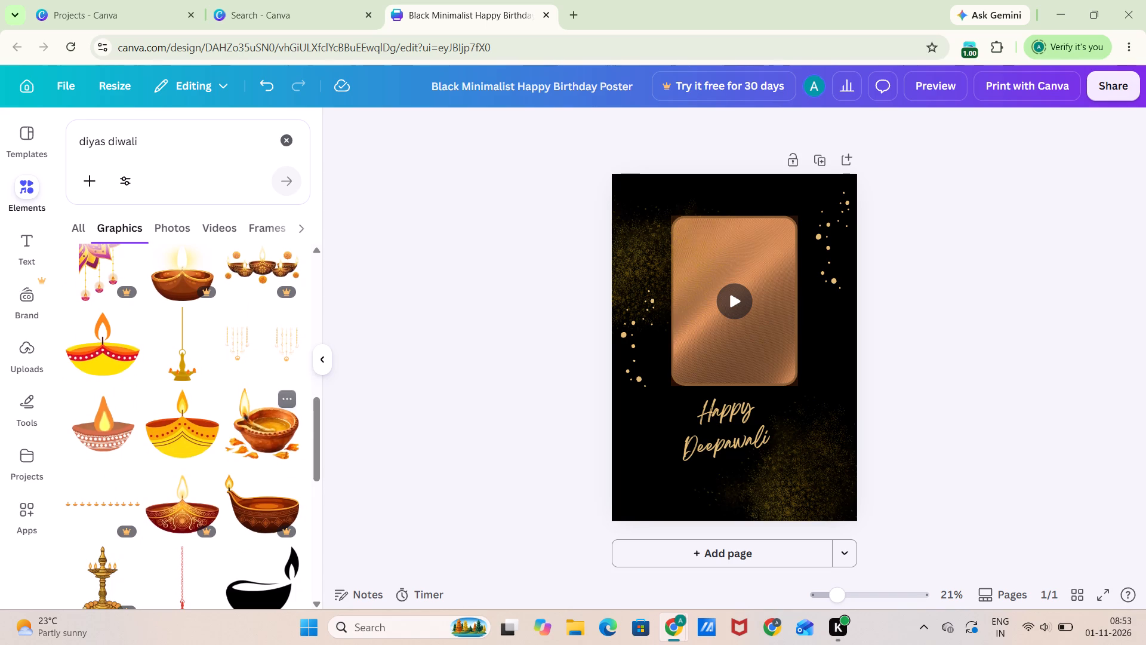
scroll(227, 475, "right", 2)
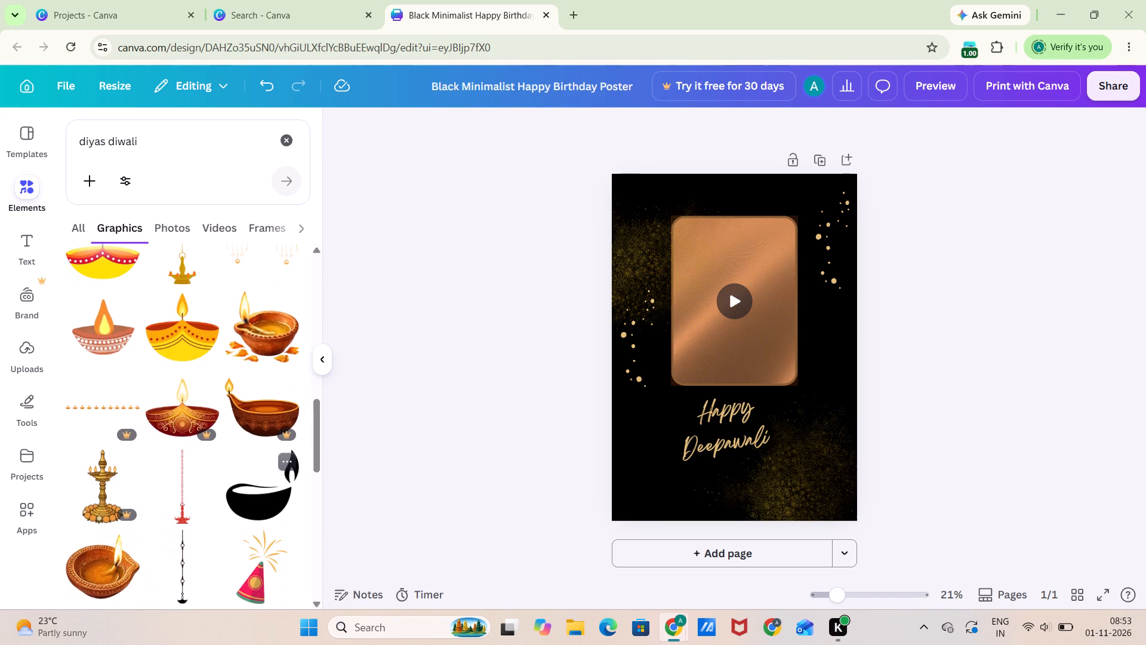
scroll(227, 475, "down", 3)
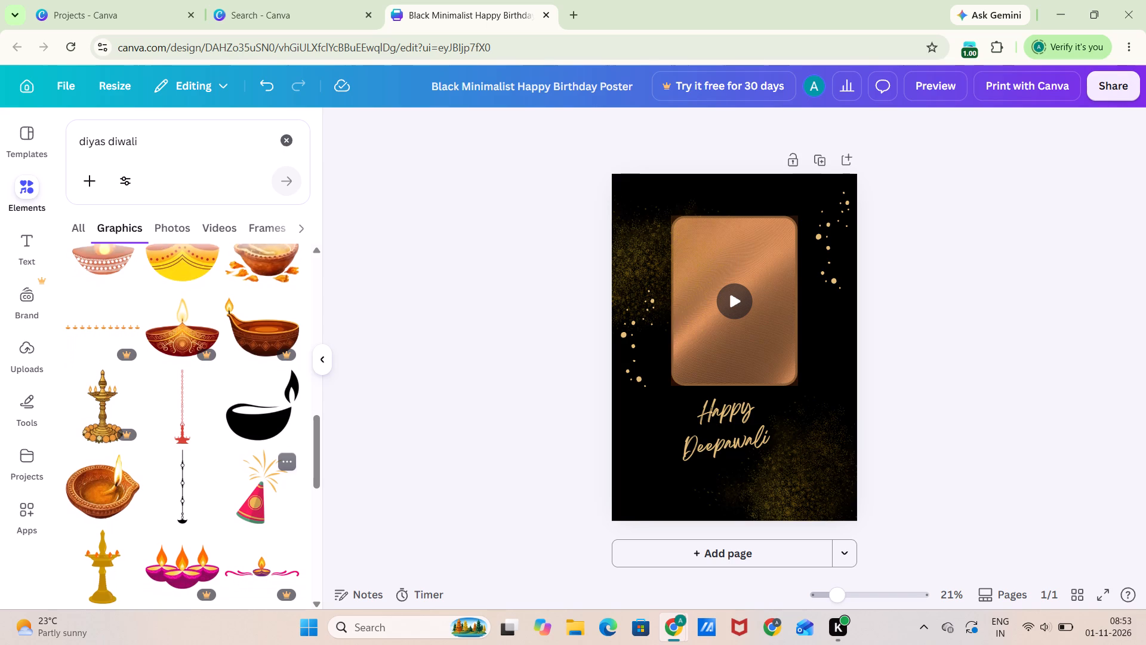
scroll(229, 467, "down", 1)
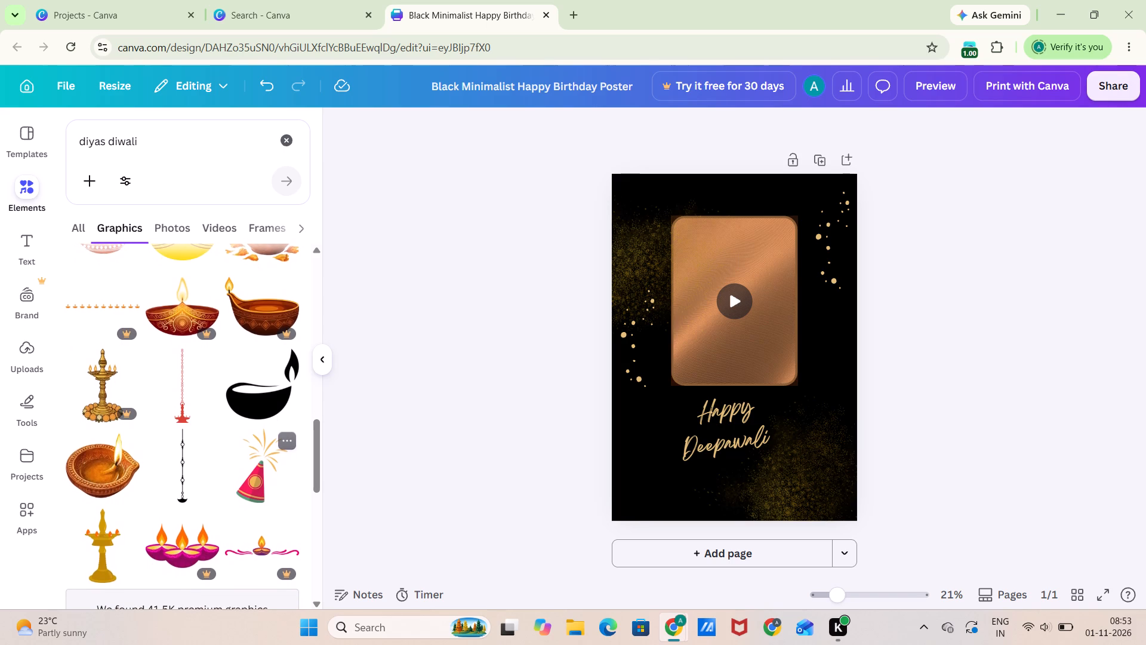
scroll(229, 467, "down", 1)
scroll(229, 467, "right", 2)
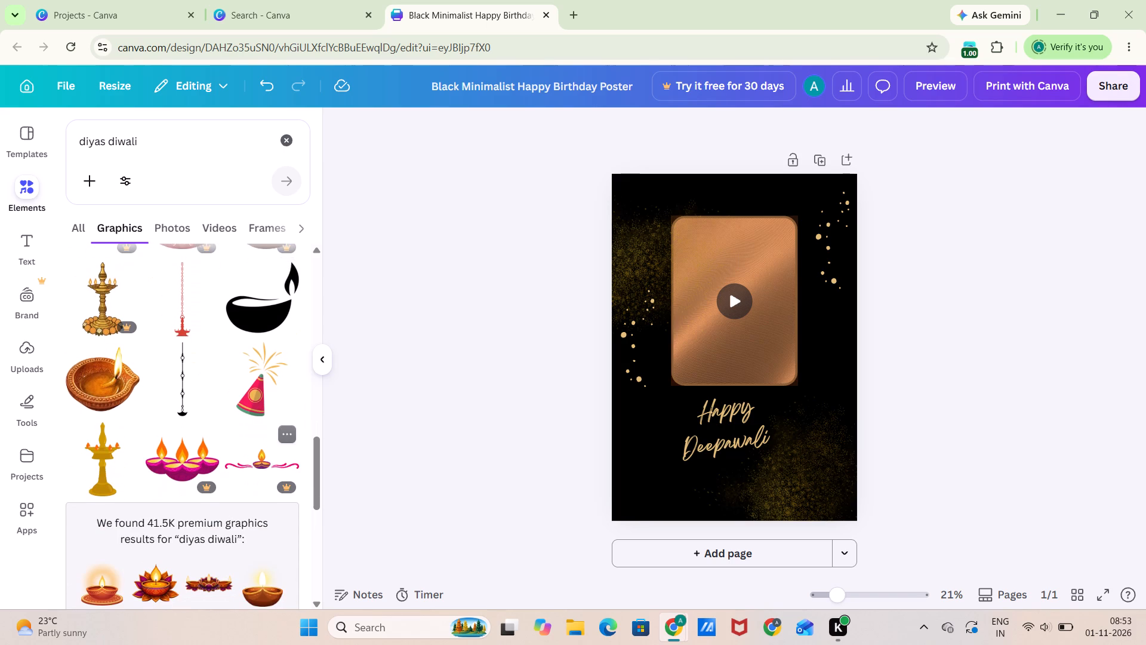
scroll(229, 467, "down", 1)
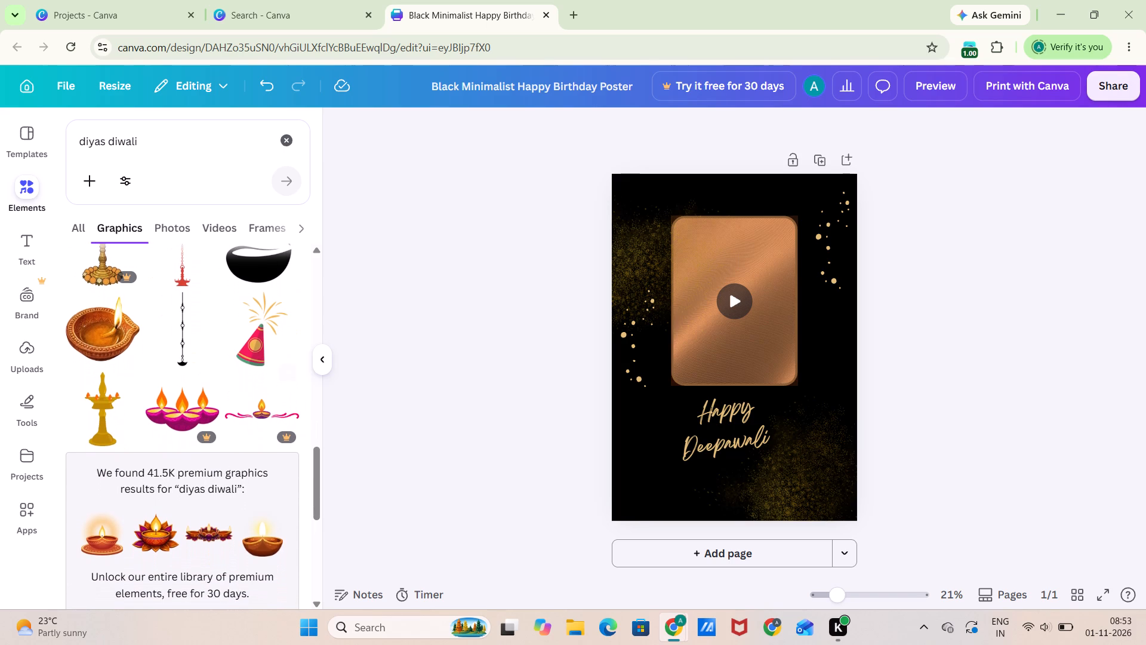
scroll(229, 467, "down", 4)
scroll(229, 467, "up", 4)
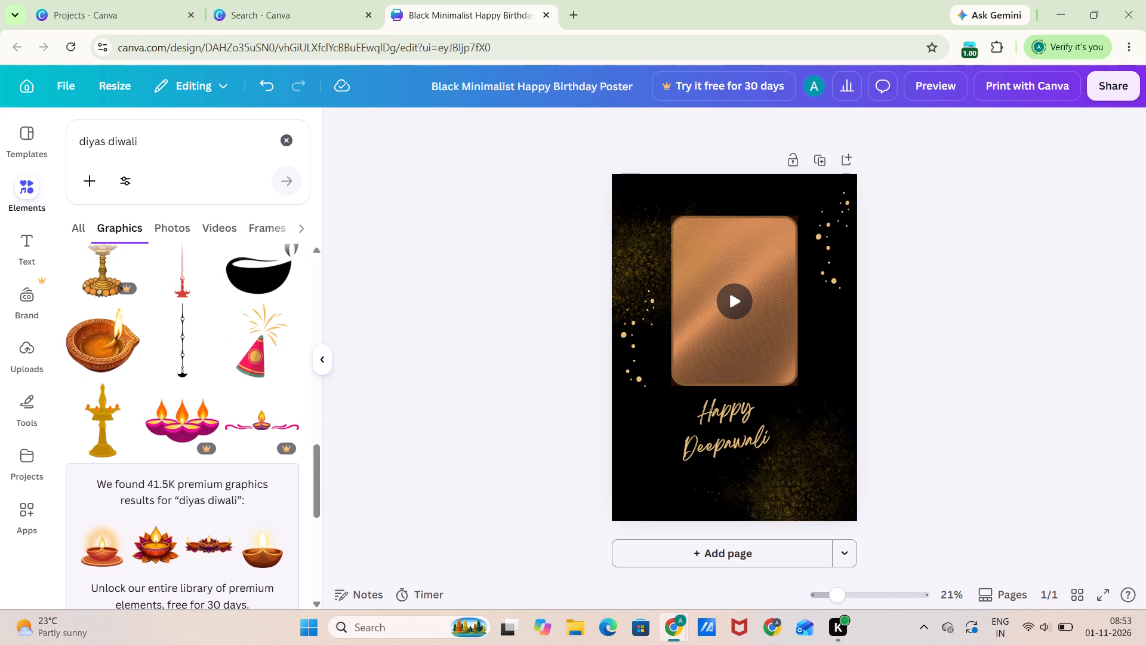
Add the pink firecracker cone graphic with golden sparks and place it in the poster's bottom-right corner.
left_click(263, 365)
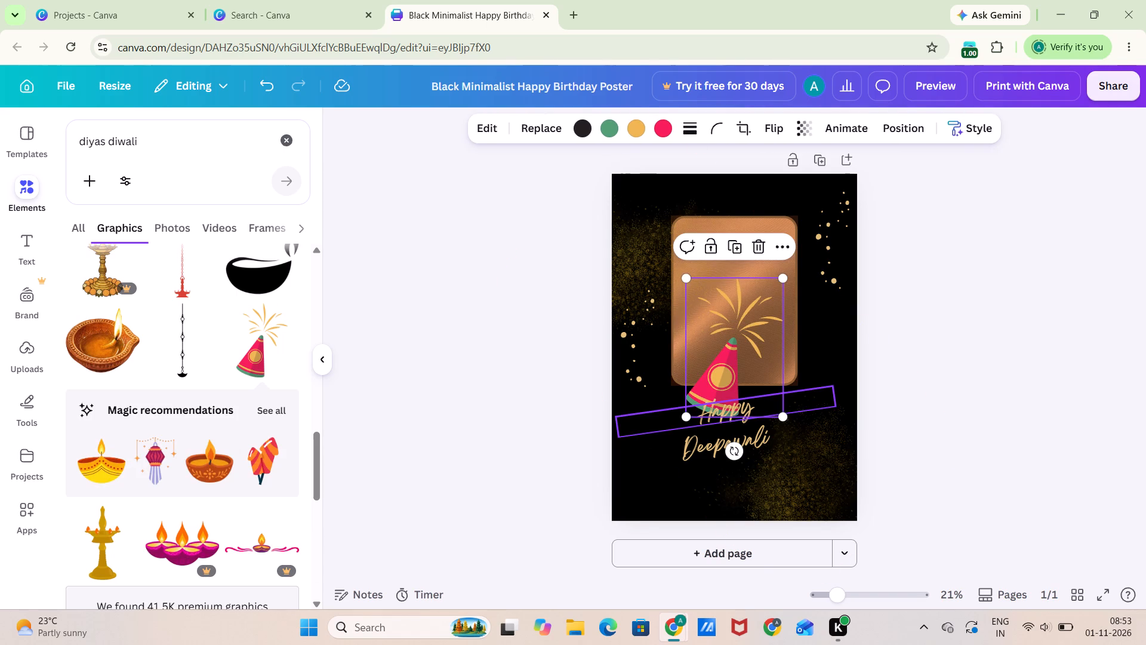
left_click_drag(768, 336, 797, 414)
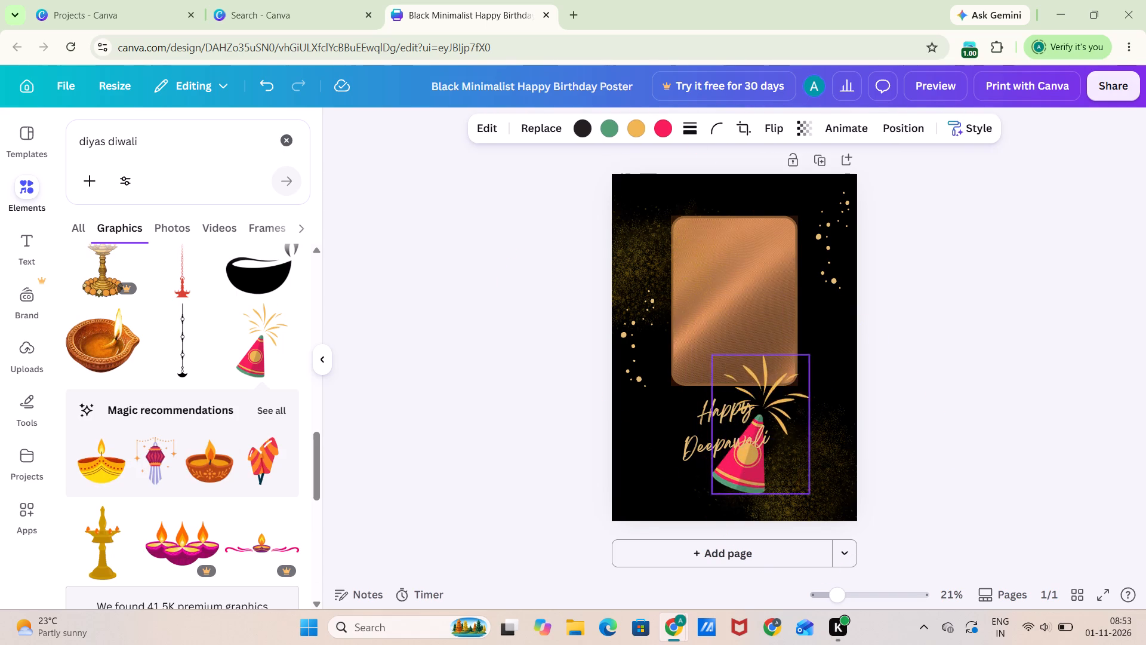
left_click_drag(797, 414, 854, 431)
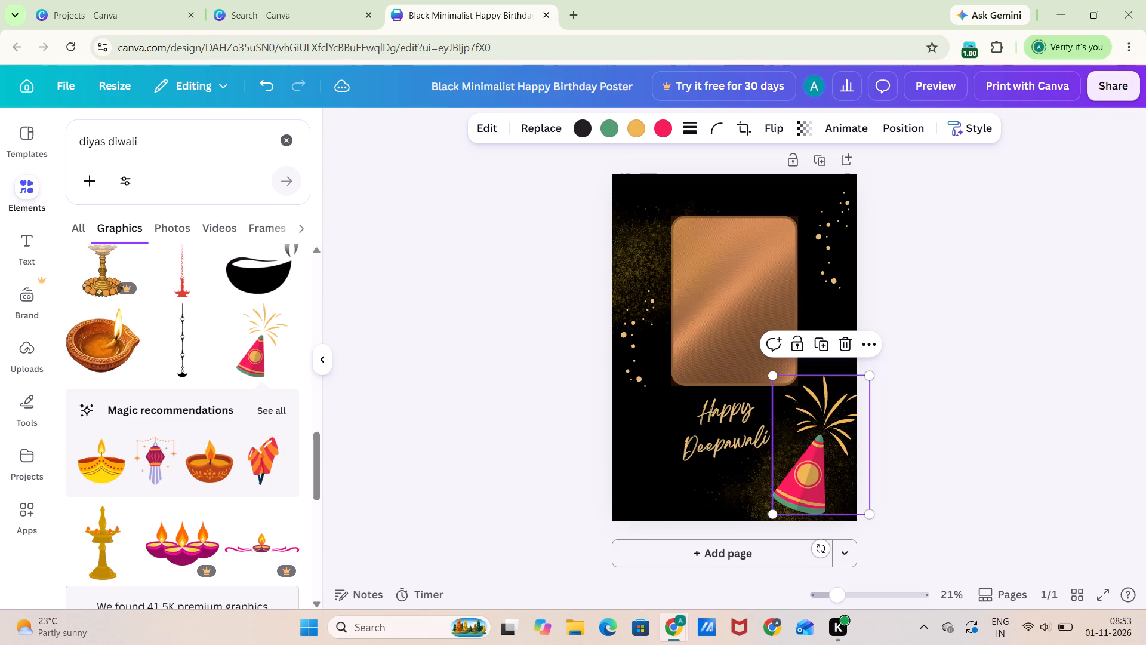
Shrink the firecracker graphic to about 10 wide so it fits inside the poster's bottom-right corner, clear of "Deepawali".
left_click(868, 373)
left_click_drag(868, 373, 851, 407)
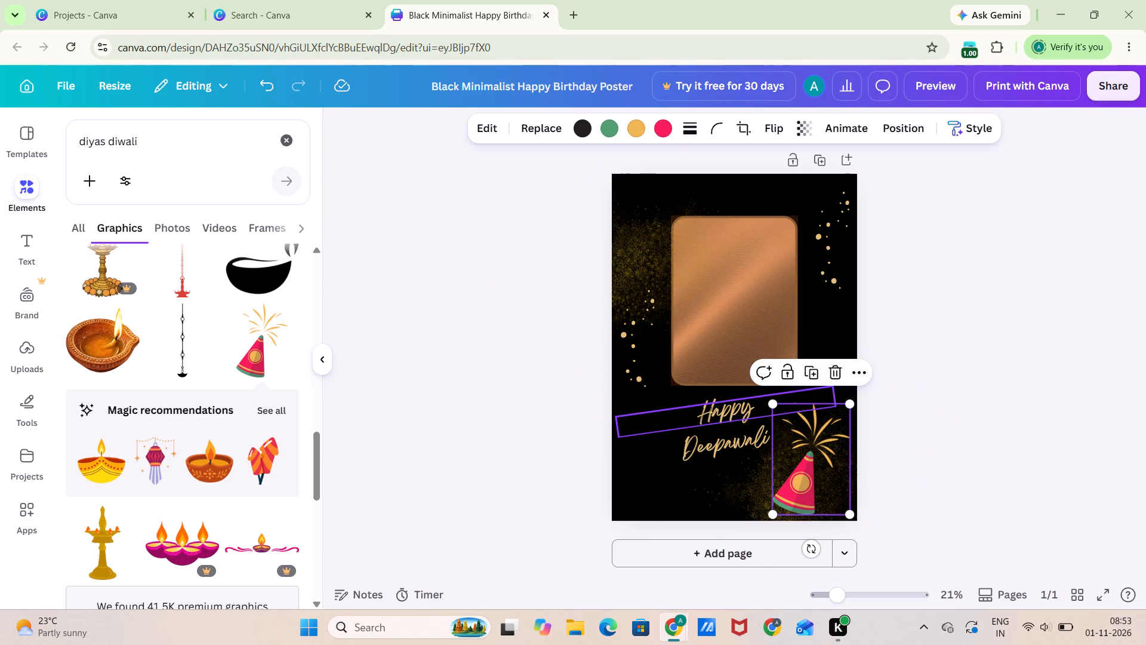
left_click_drag(775, 403, 788, 432)
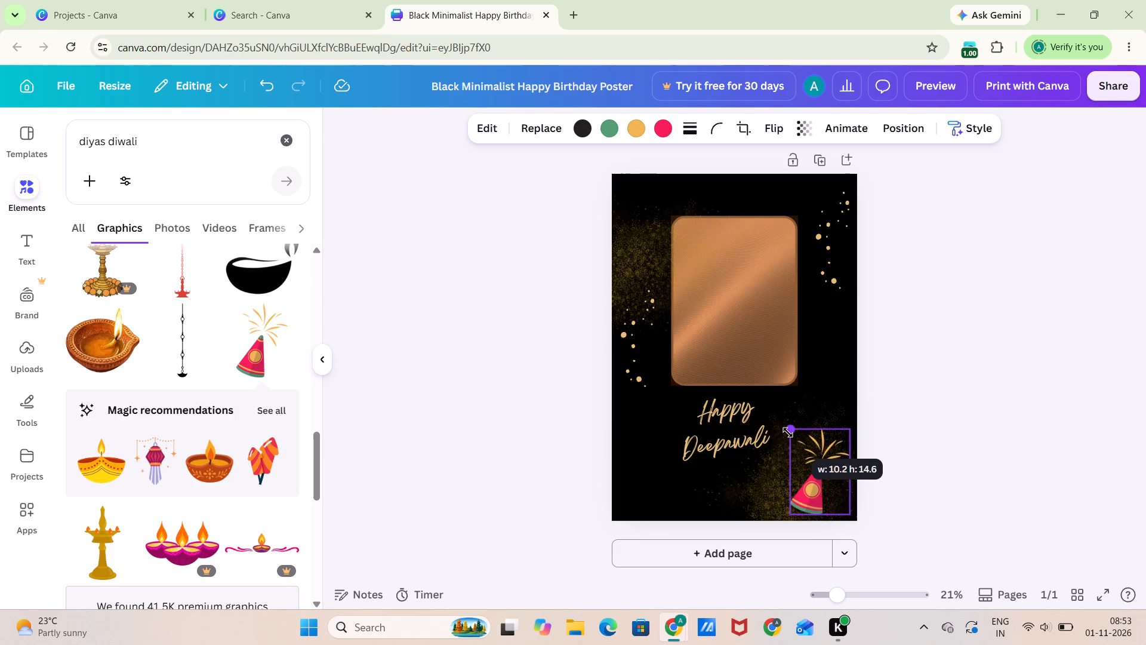
left_click_drag(788, 432, 788, 434)
left_click(816, 463)
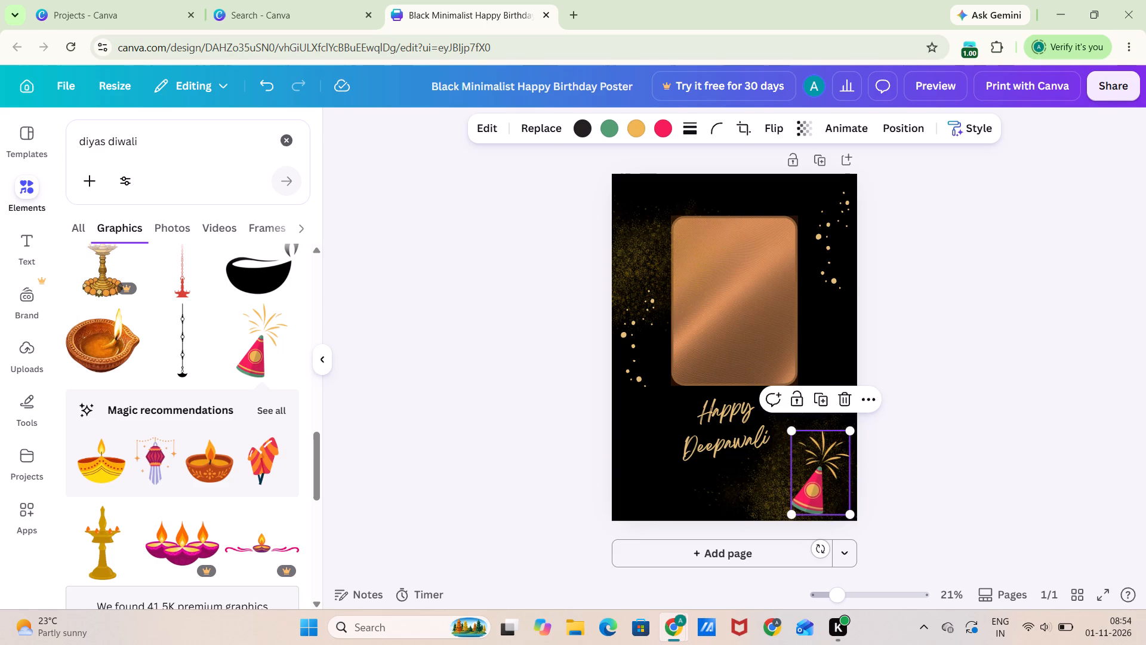
left_click(820, 456)
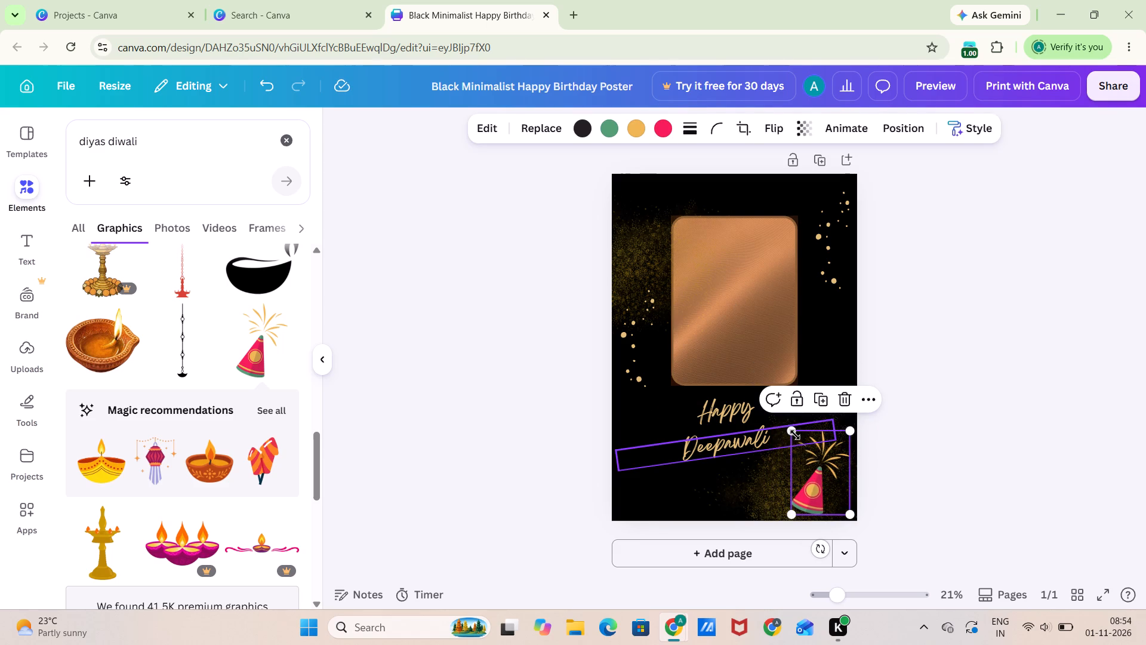
Shrink the firecracker graphic slightly more and nudge it into place in the poster's bottom-right corner.
left_click_drag(794, 434, 795, 445)
left_click(814, 463)
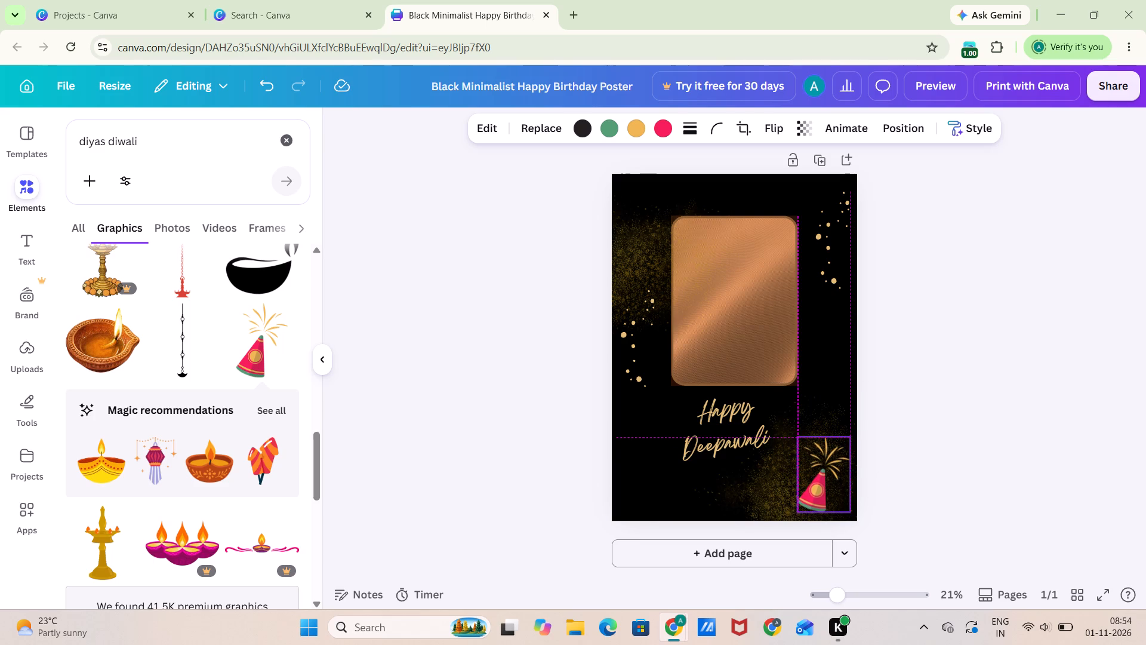
left_click(892, 415)
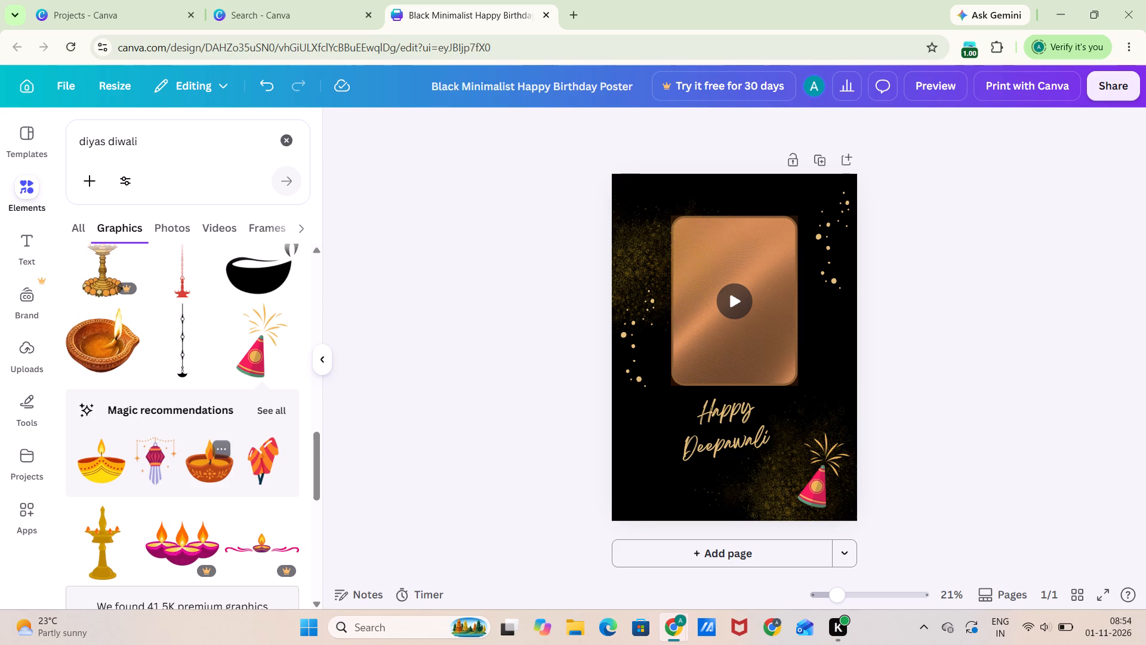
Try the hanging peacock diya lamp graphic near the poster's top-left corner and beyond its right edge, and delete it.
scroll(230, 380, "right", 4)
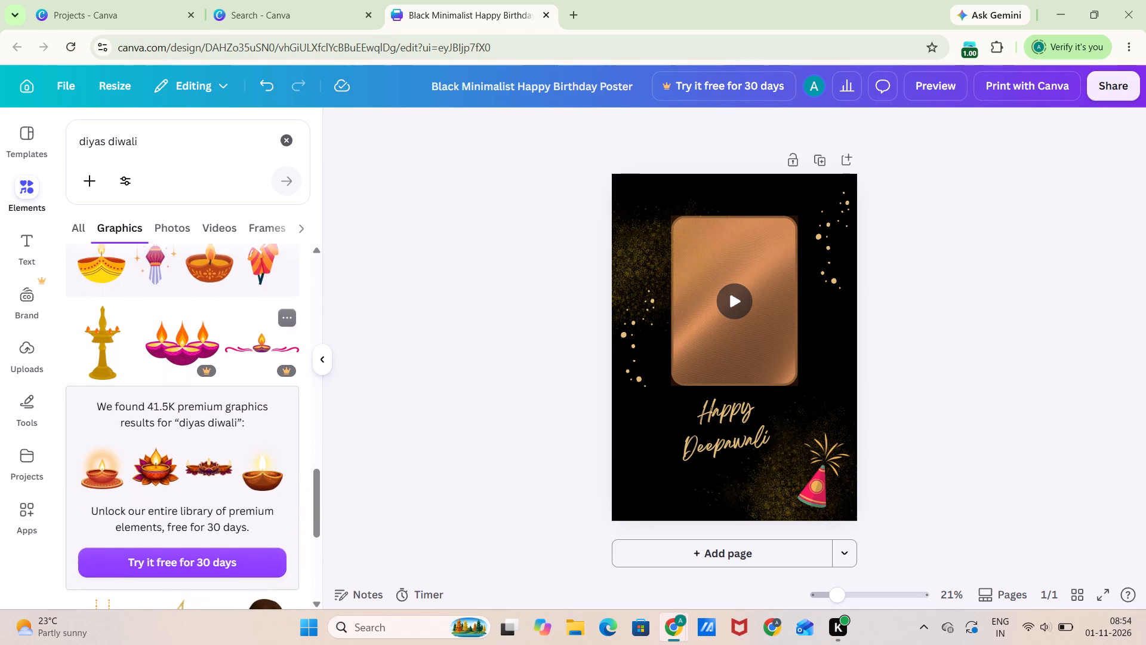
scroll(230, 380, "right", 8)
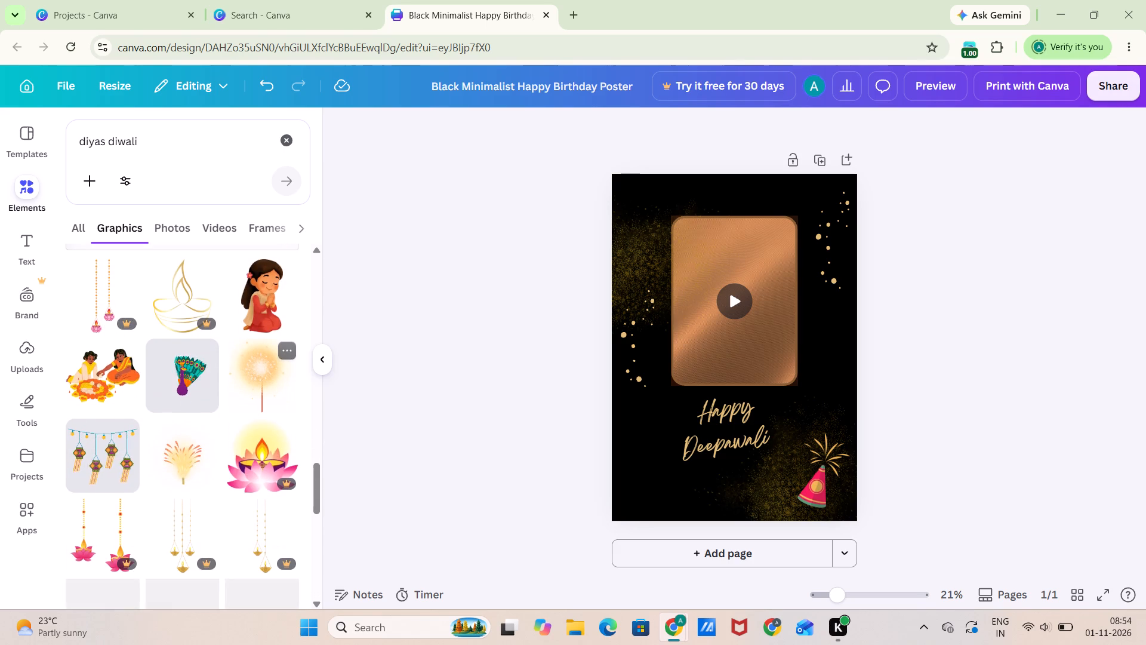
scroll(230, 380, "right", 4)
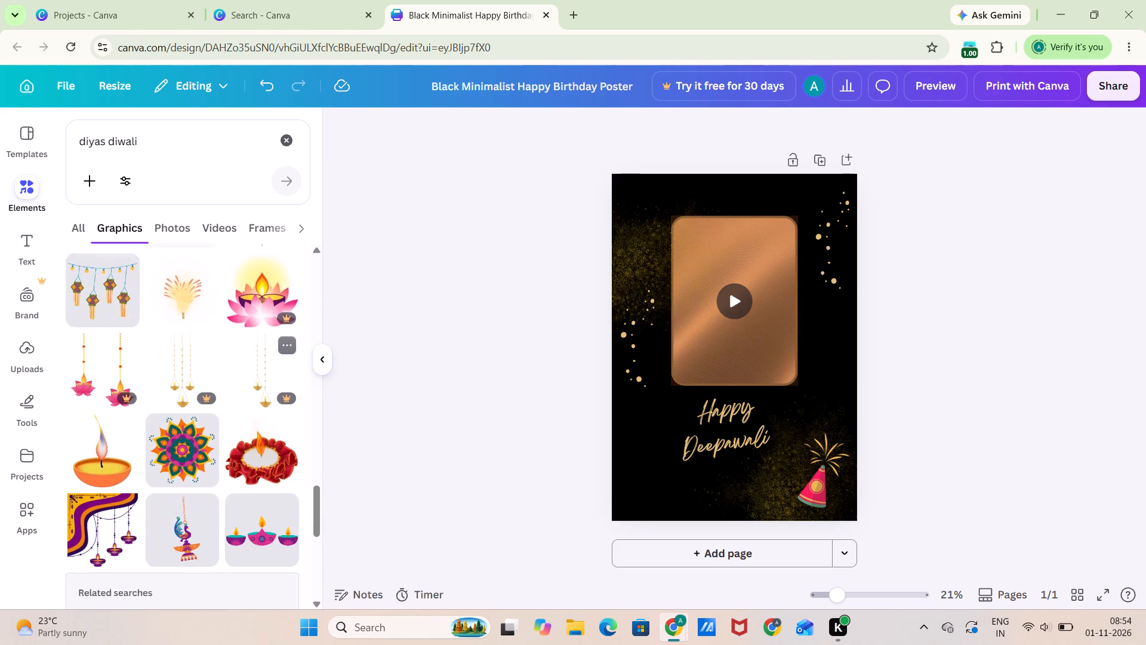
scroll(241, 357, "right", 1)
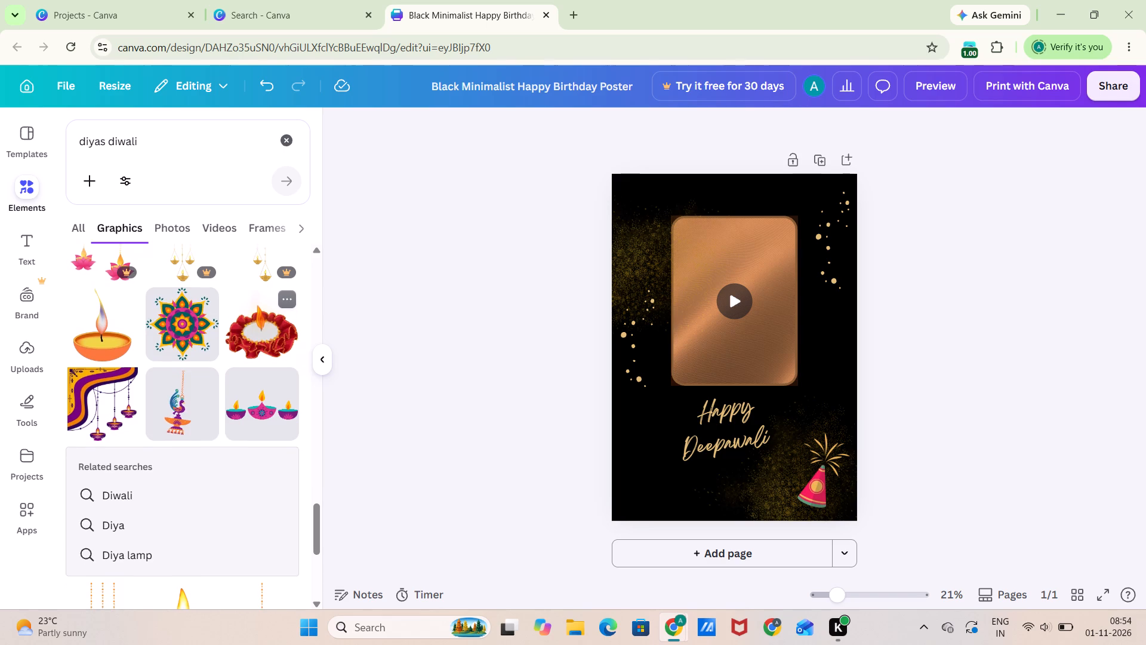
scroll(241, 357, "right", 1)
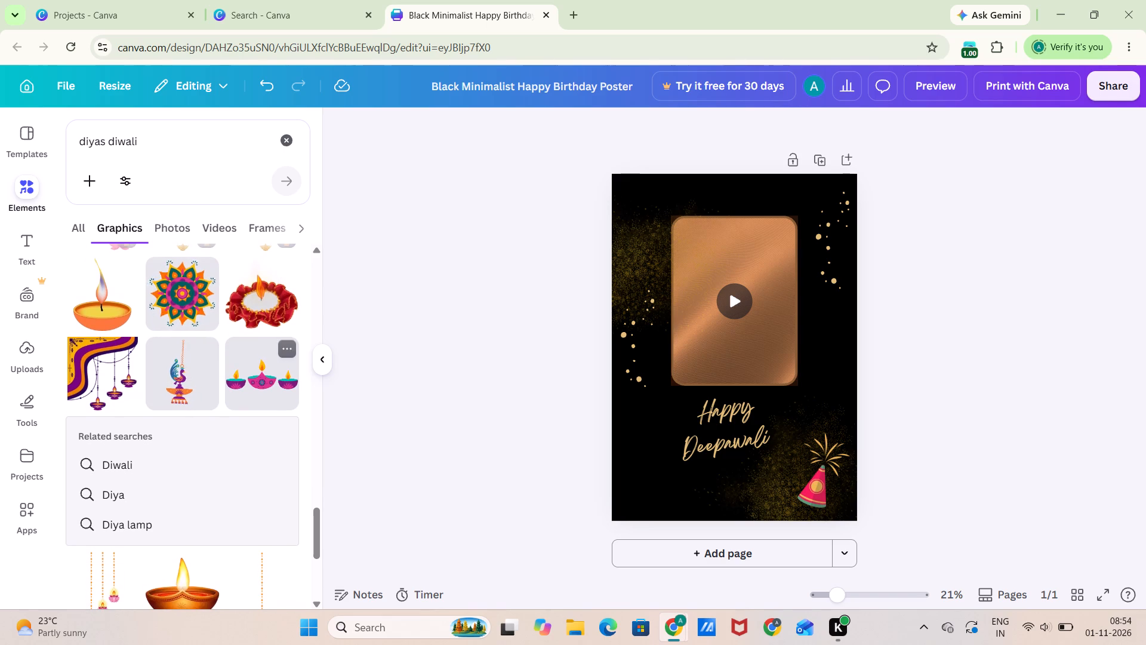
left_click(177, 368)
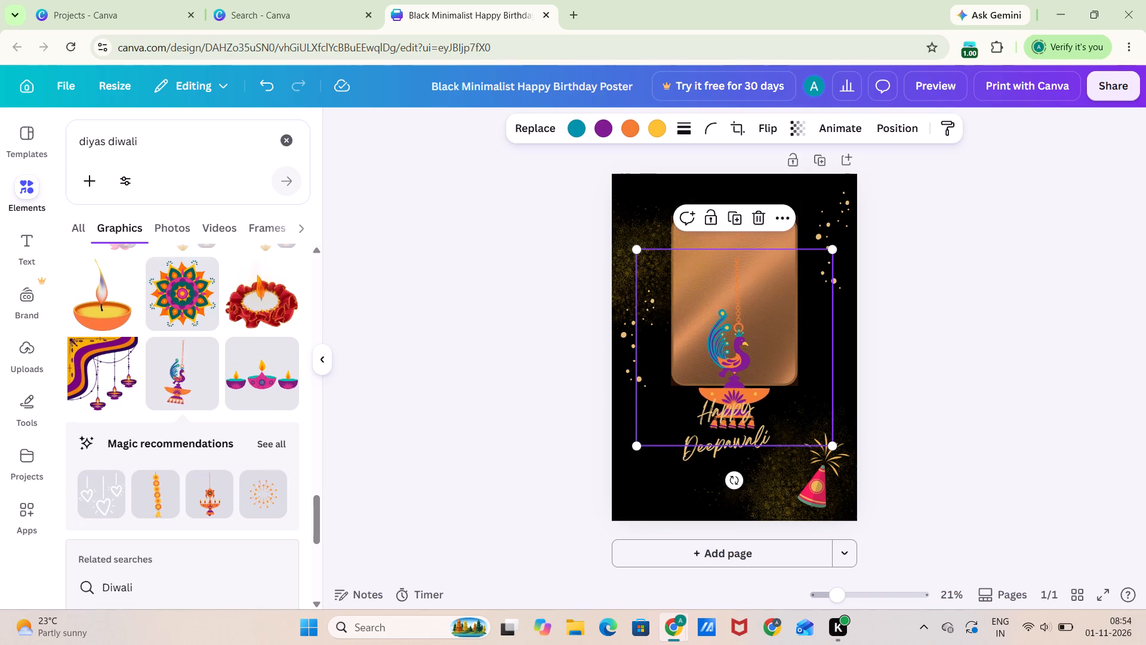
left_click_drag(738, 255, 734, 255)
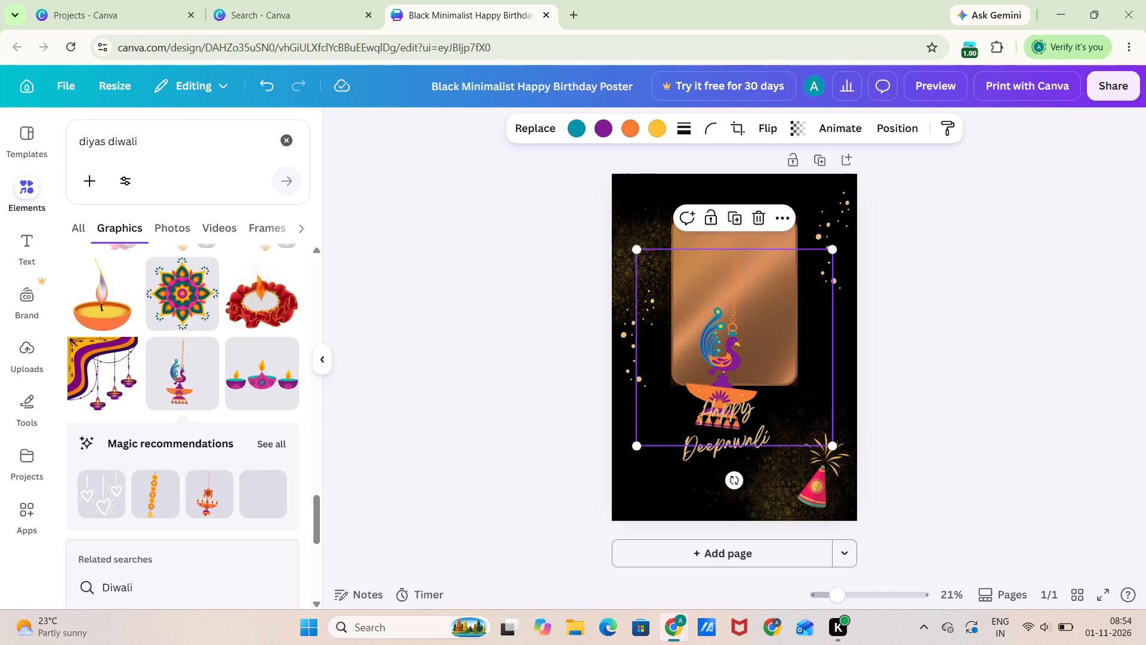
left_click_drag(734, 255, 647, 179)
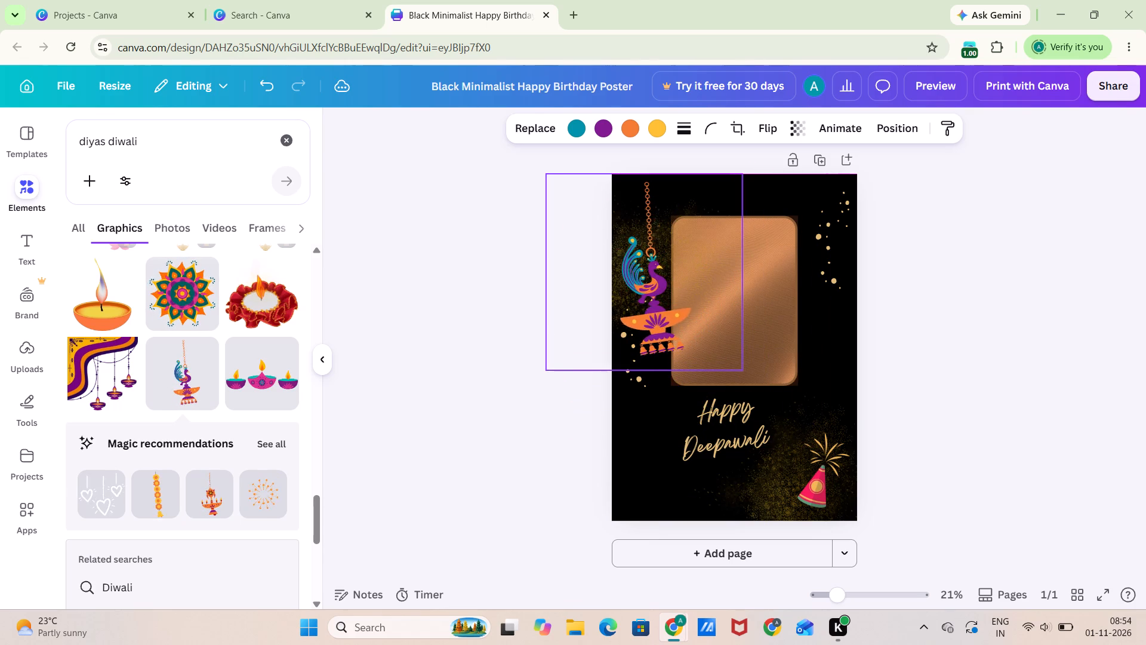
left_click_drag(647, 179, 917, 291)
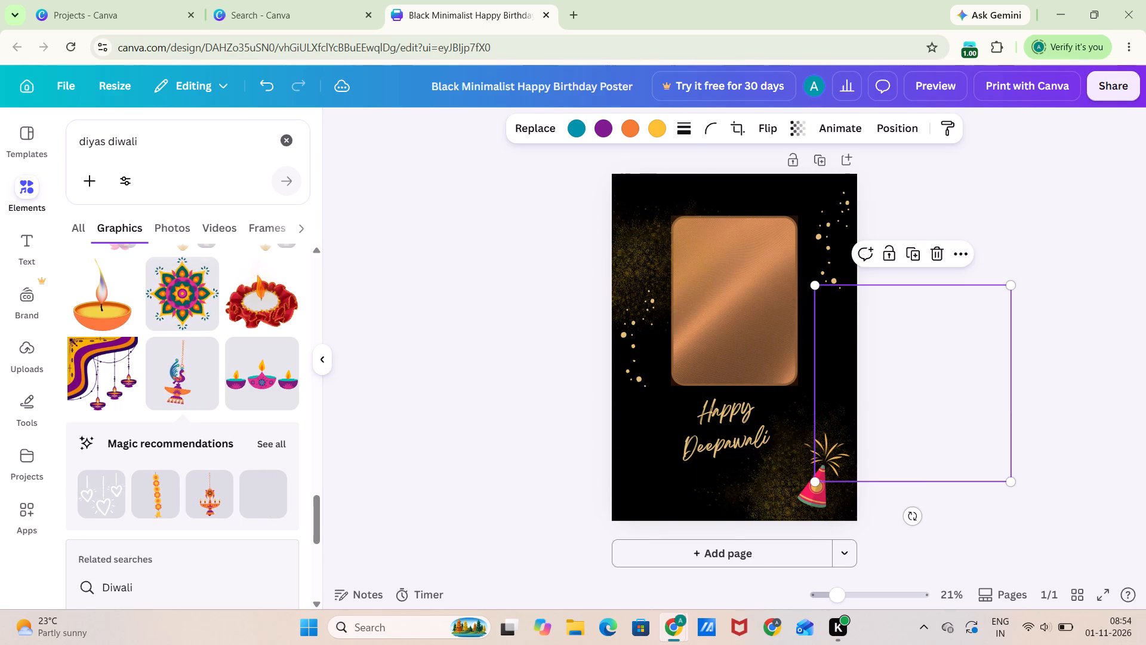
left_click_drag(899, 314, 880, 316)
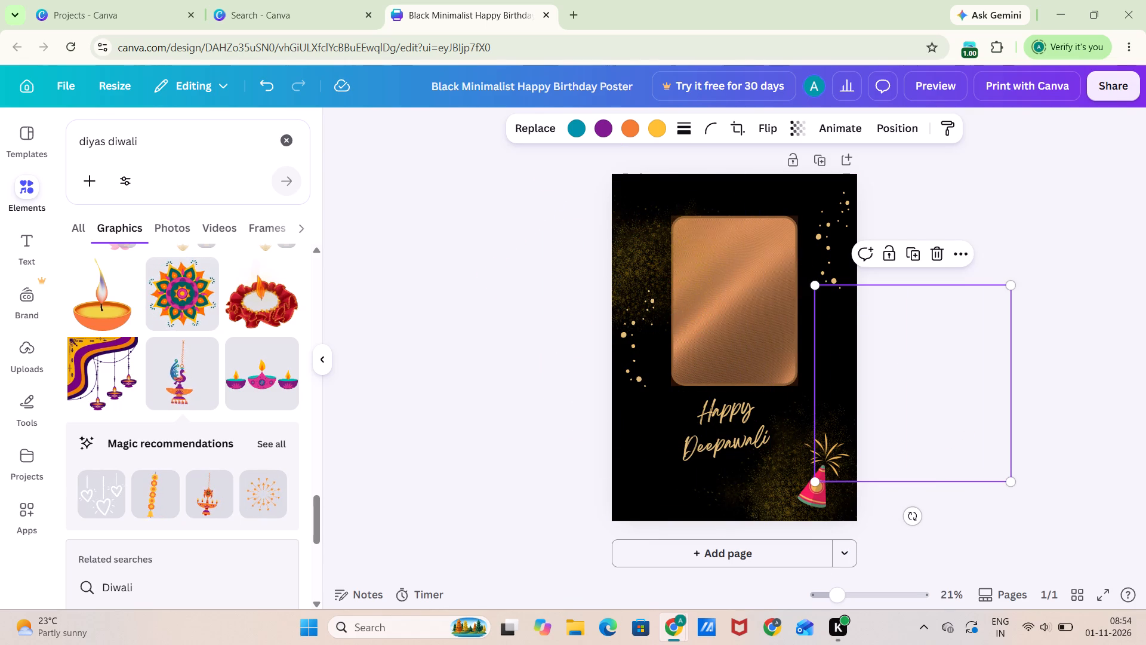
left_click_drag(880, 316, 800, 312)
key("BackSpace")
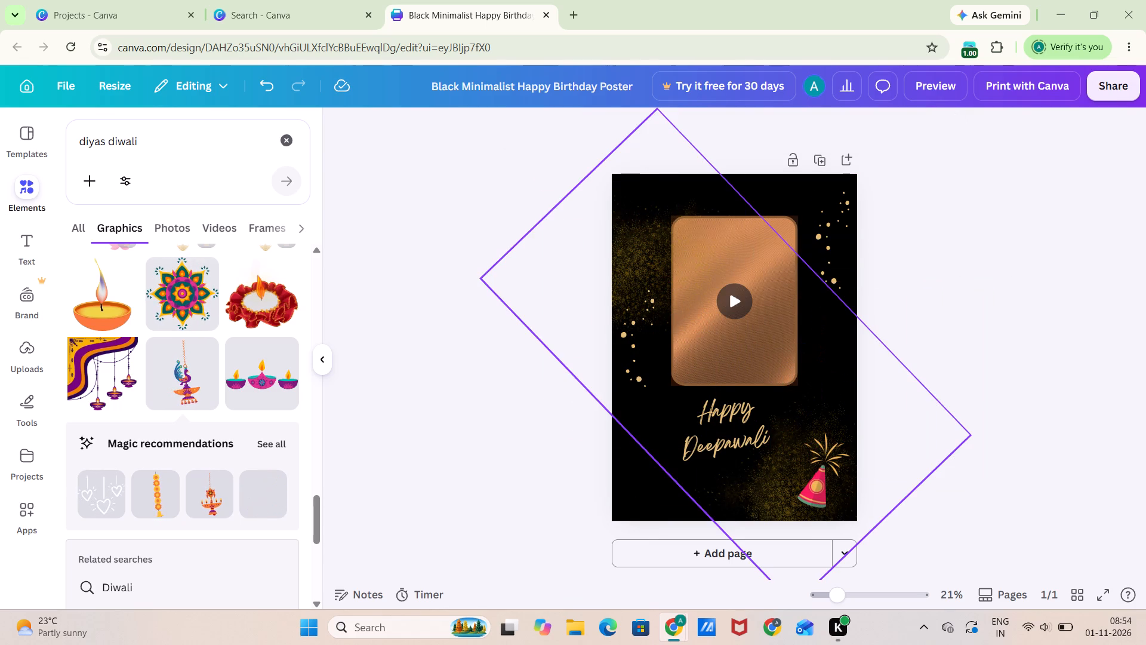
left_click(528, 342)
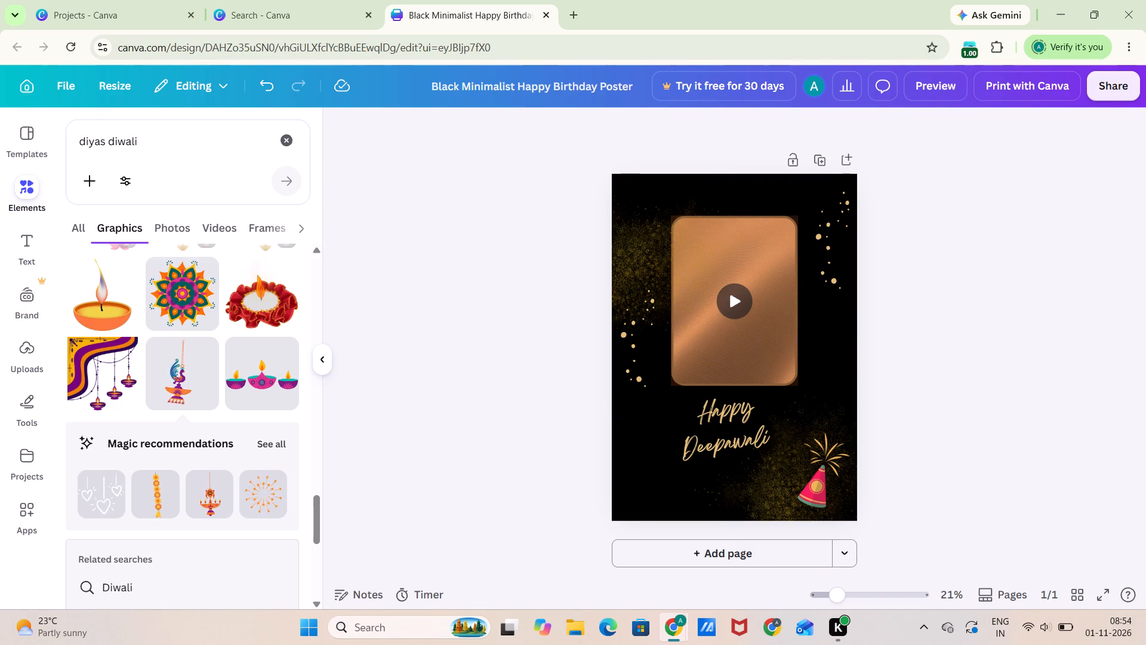
Look through more "diyas diwali" graphics for another festive decoration that suits the black and gold poster.
scroll(206, 361, "right", 3)
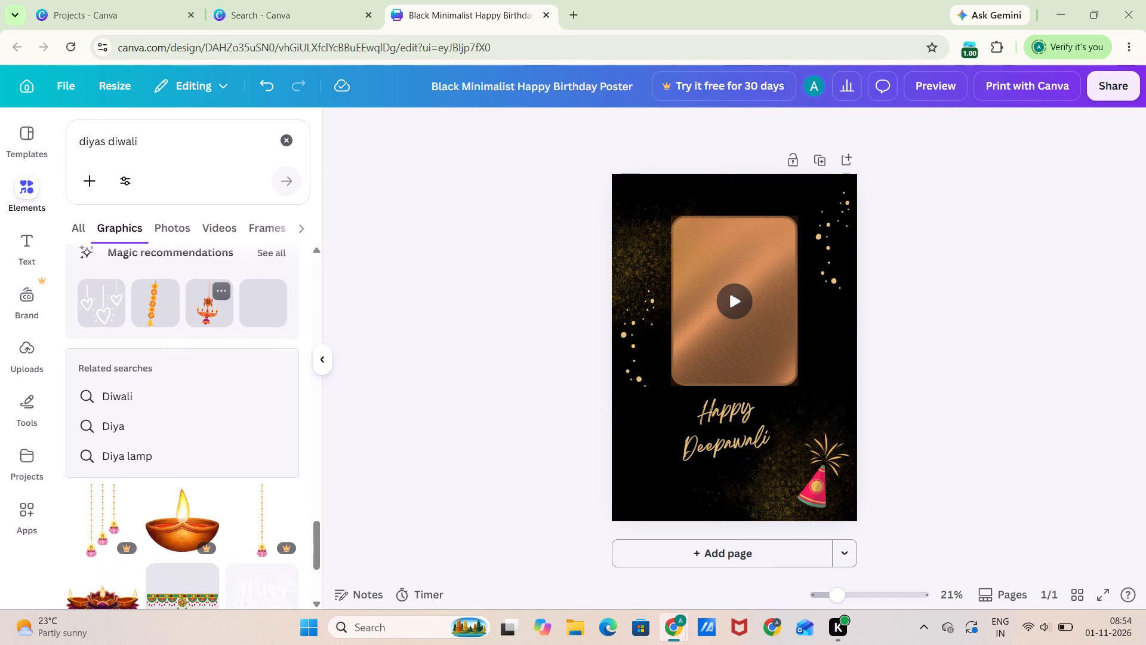
scroll(206, 361, "right", 6)
scroll(237, 306, "right", 7)
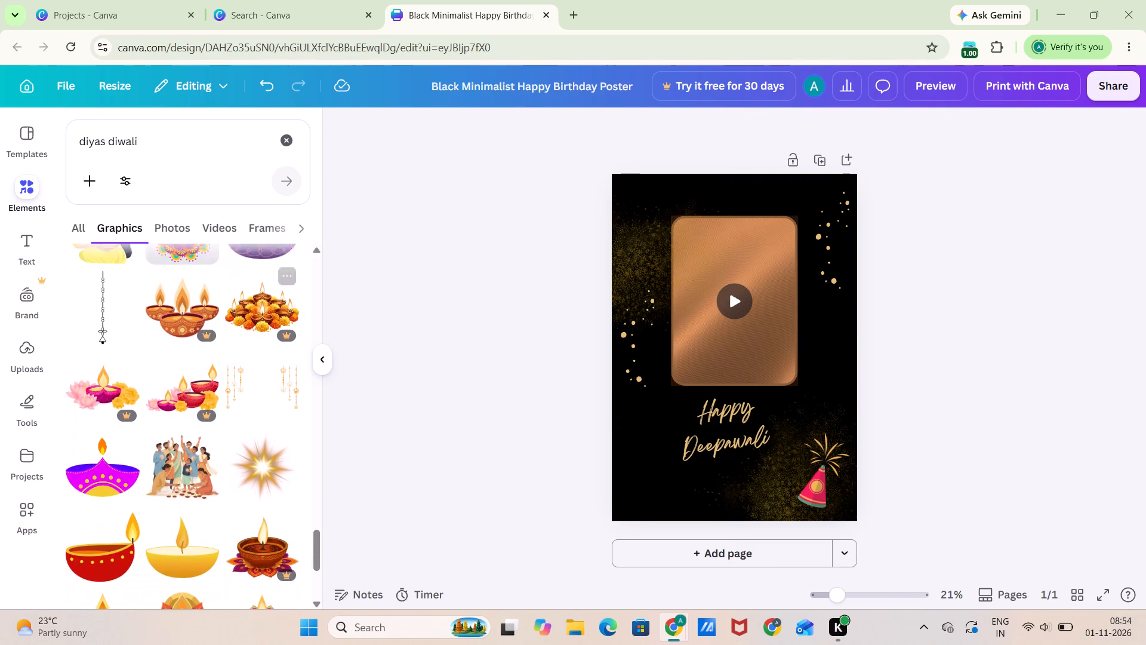
scroll(240, 299, "right", 6)
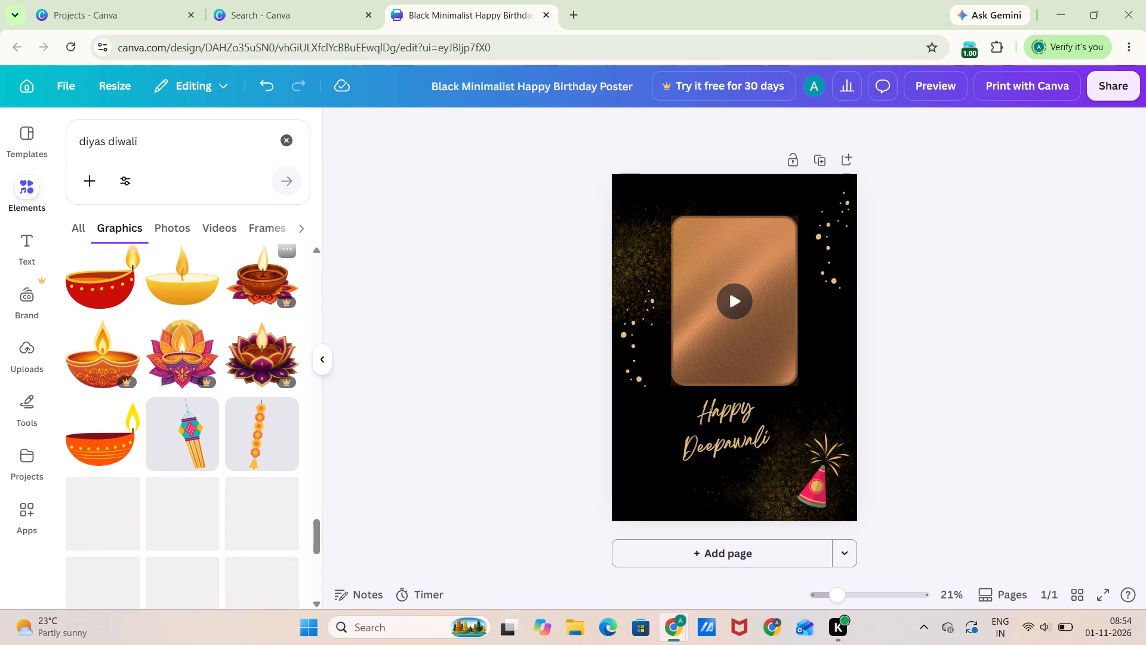
scroll(240, 299, "right", 1)
scroll(240, 299, "down", 1)
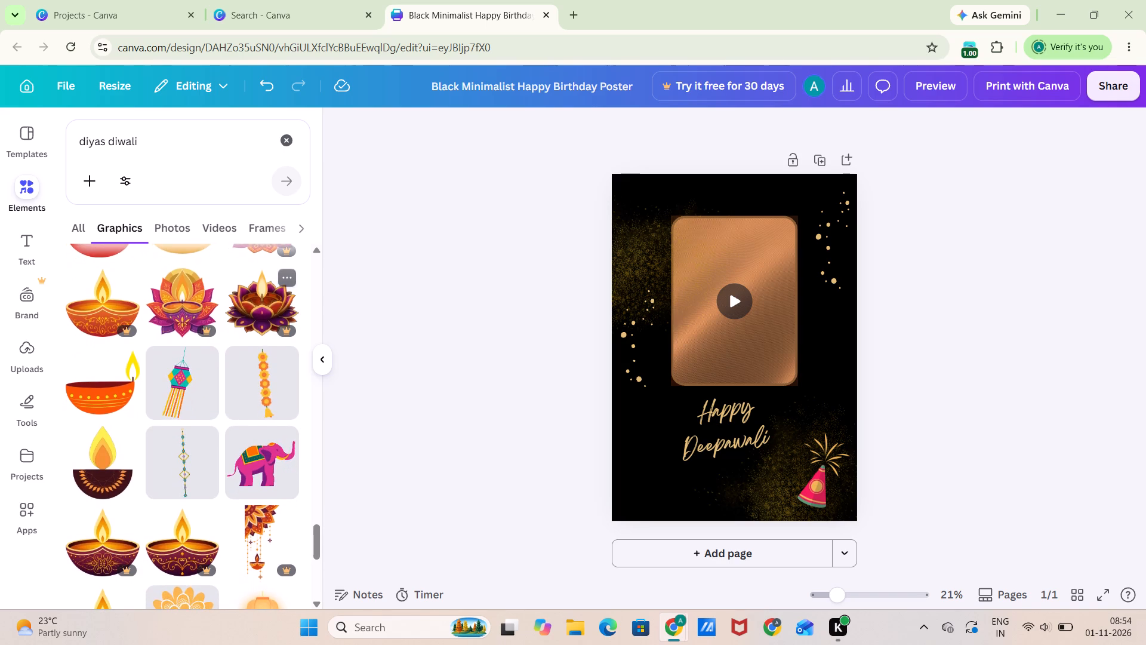
scroll(240, 299, "down", 1)
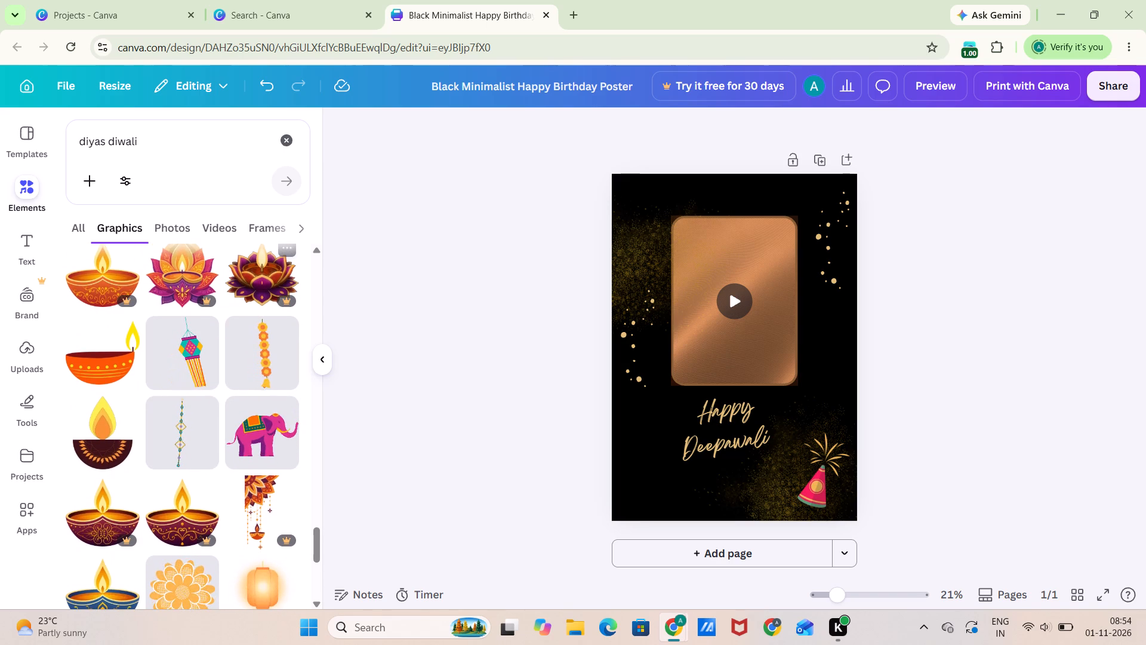
scroll(240, 299, "down", 2)
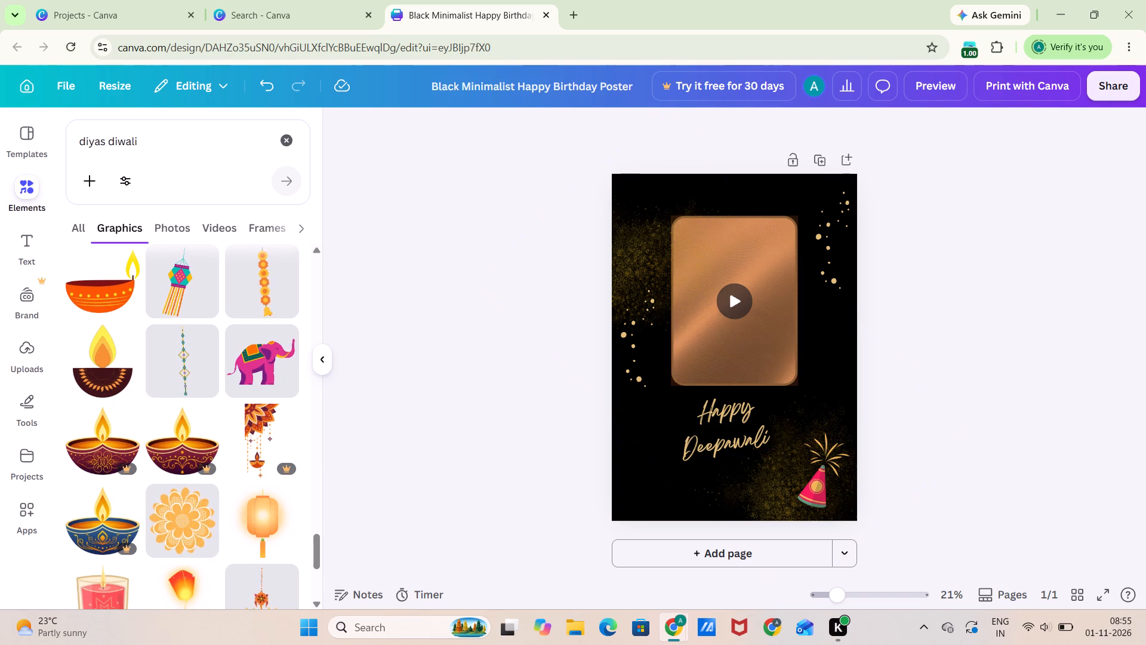
scroll(267, 402, "down", 1)
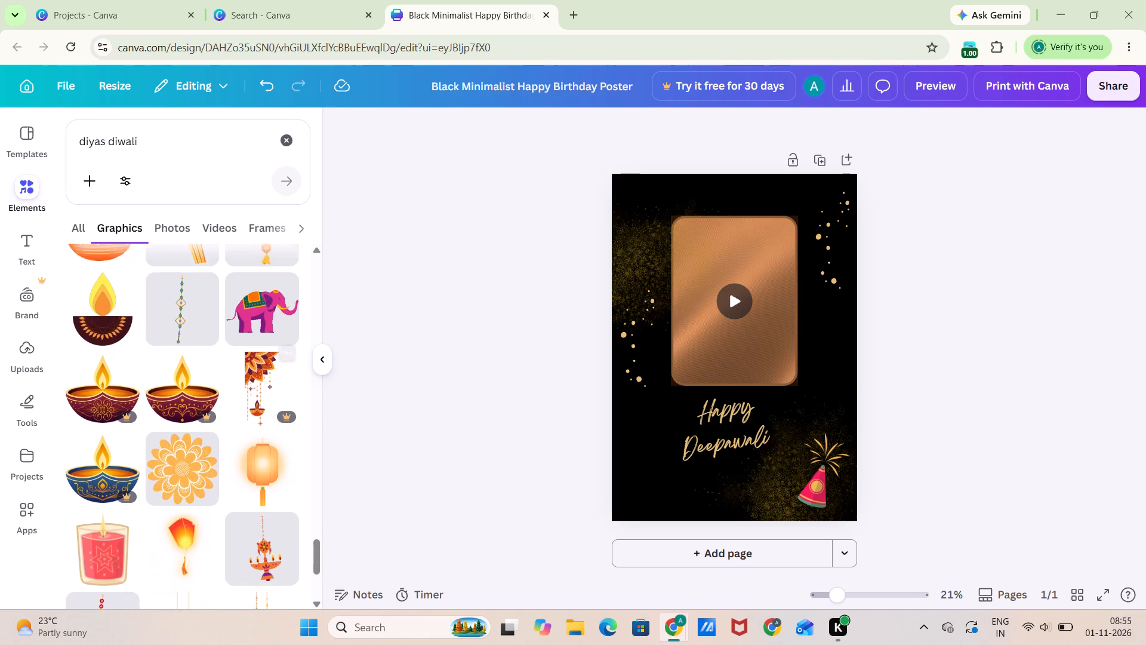
scroll(269, 398, "down", 4)
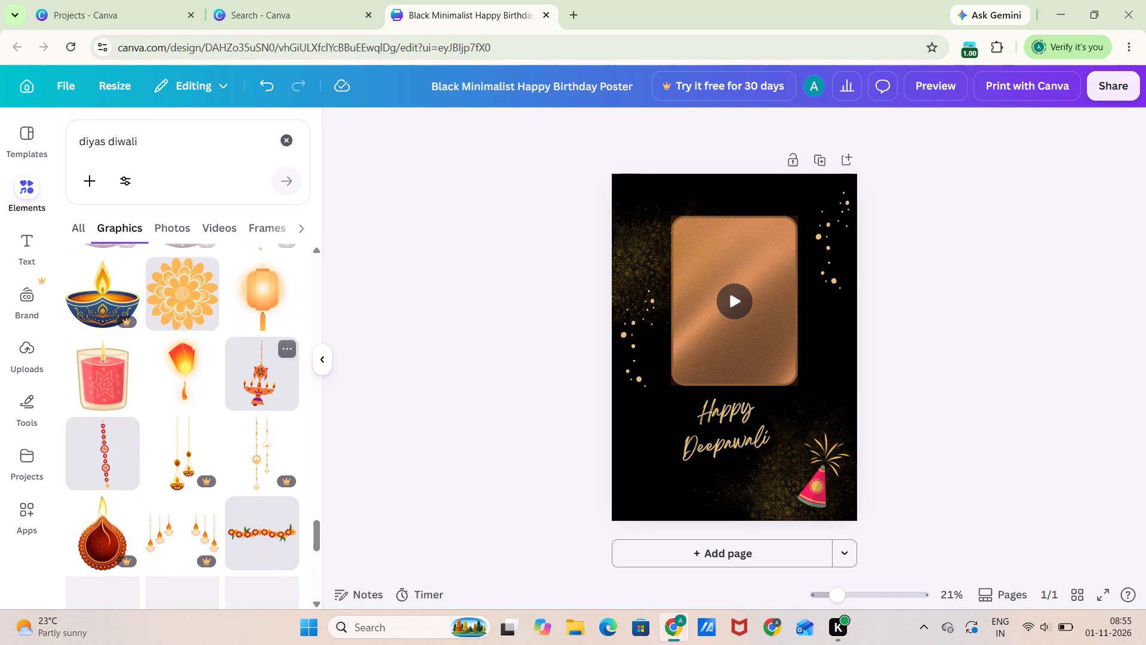
scroll(269, 398, "down", 4)
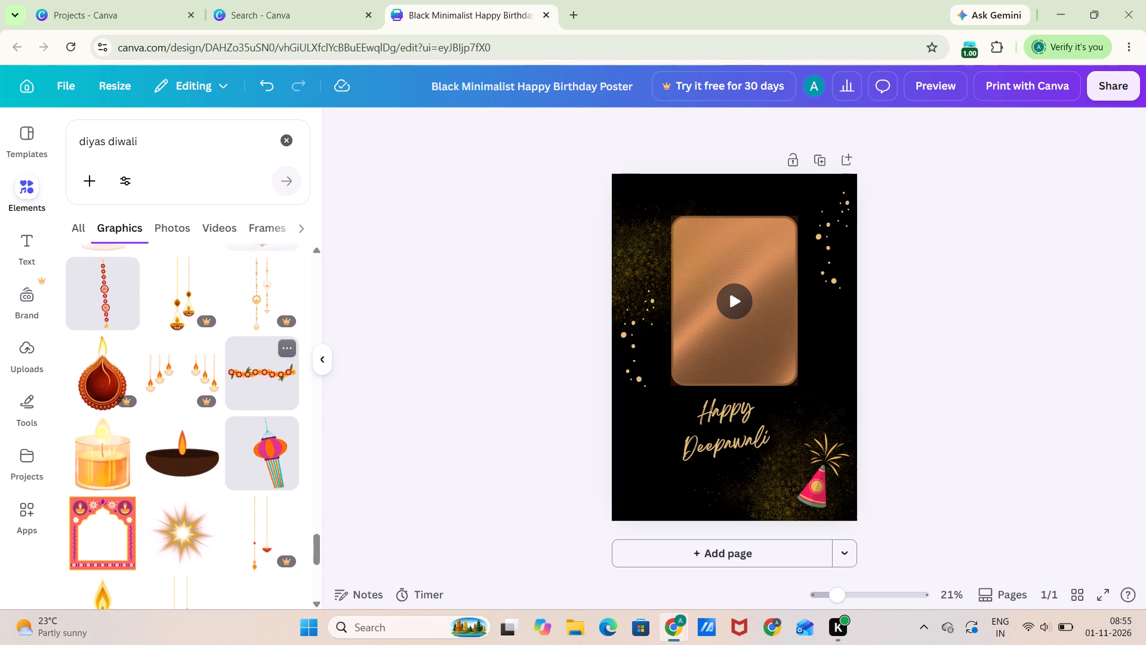
scroll(269, 398, "down", 4)
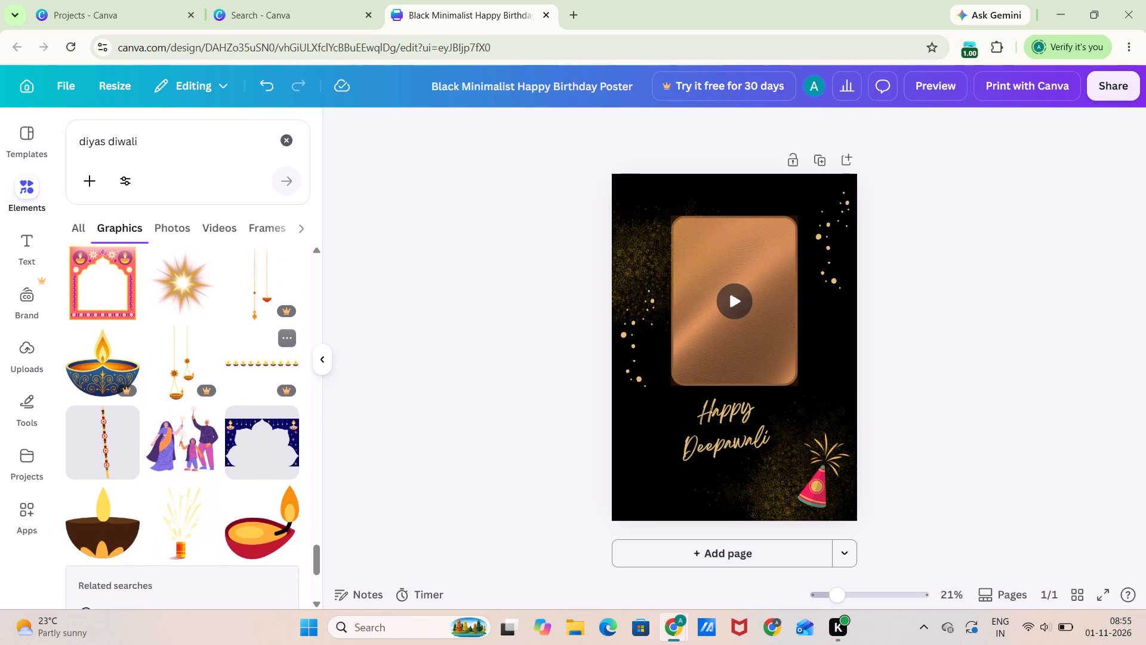
scroll(269, 398, "down", 1)
scroll(272, 384, "right", 1)
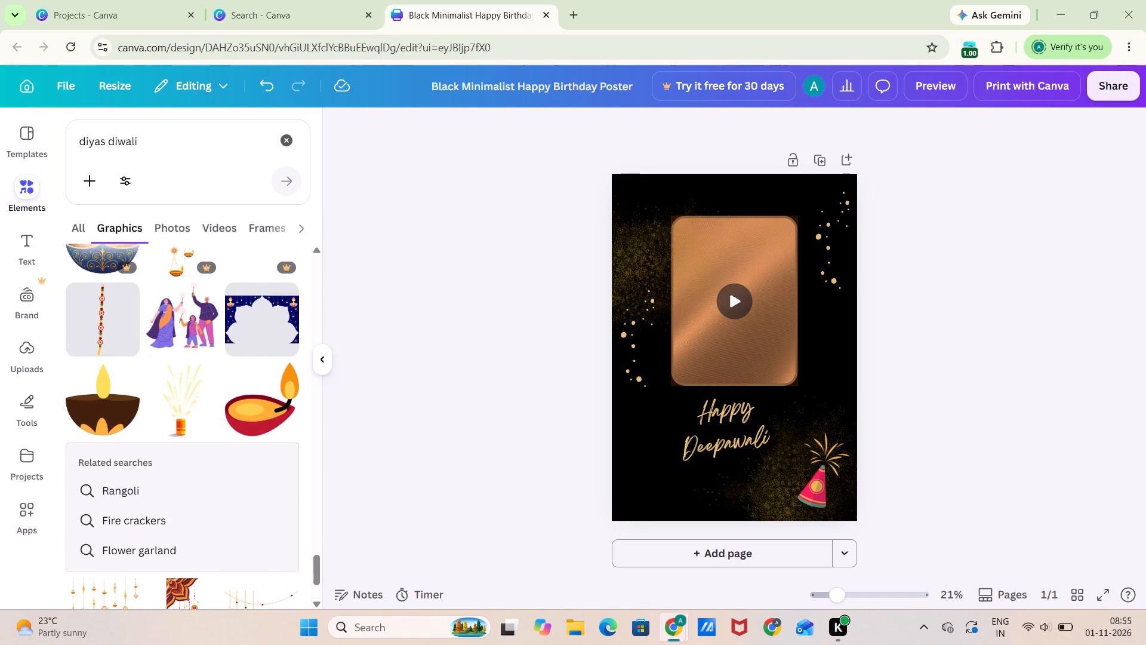
scroll(272, 384, "right", 2)
left_click(272, 384)
scroll(272, 384, "right", 3)
scroll(278, 354, "down", 1)
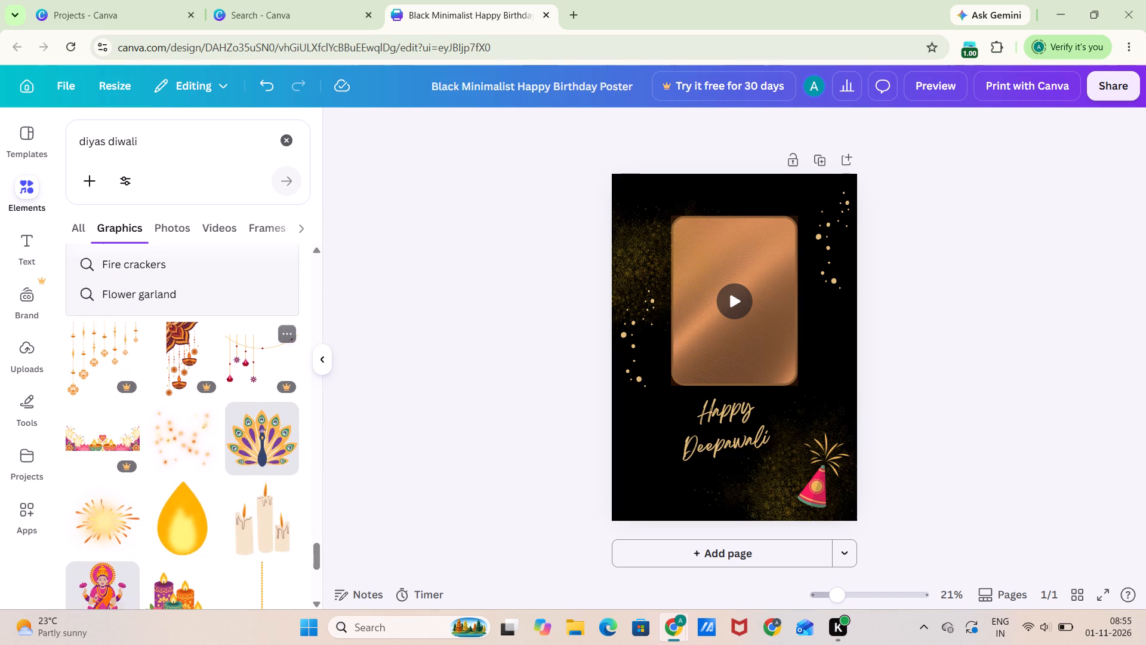
scroll(278, 354, "down", 3)
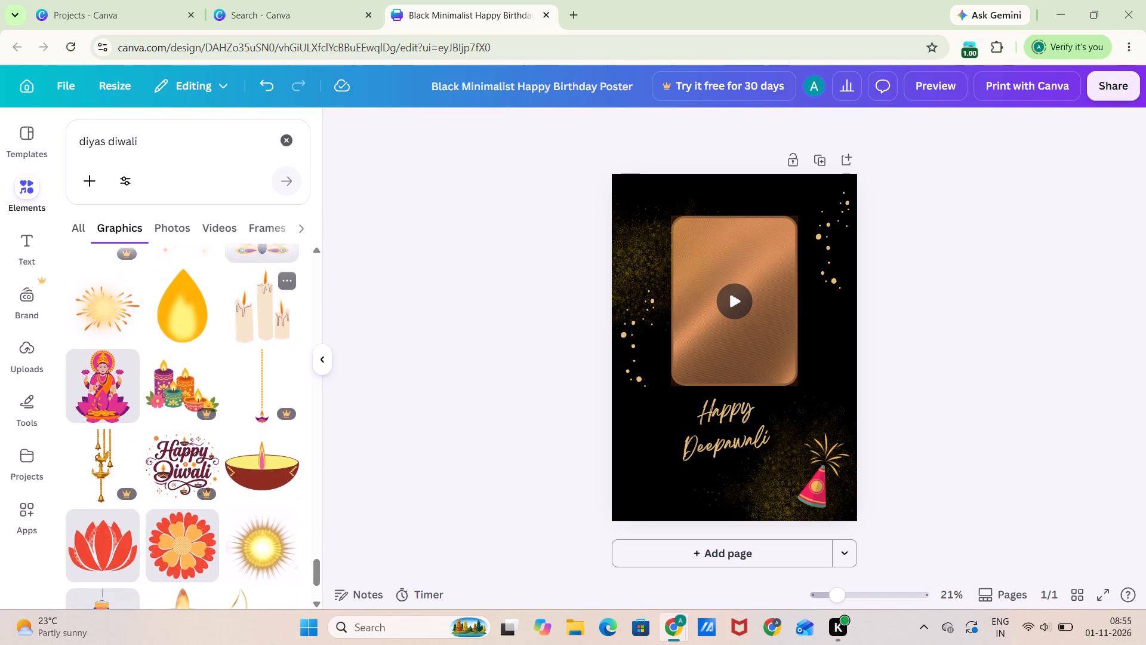
scroll(289, 314, "down", 1)
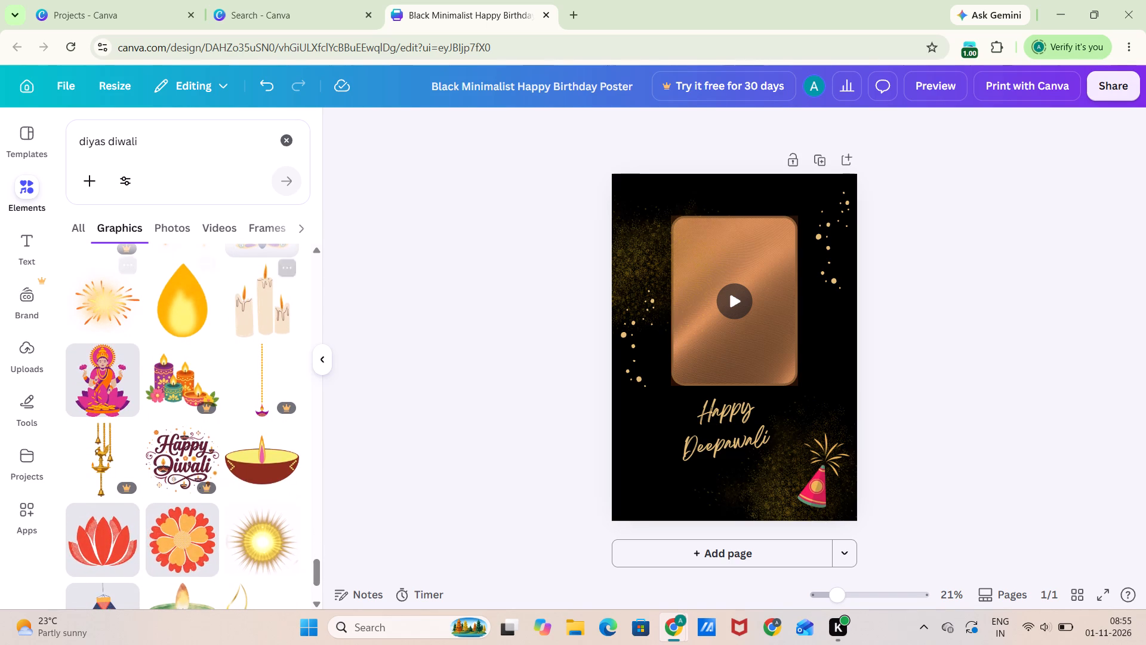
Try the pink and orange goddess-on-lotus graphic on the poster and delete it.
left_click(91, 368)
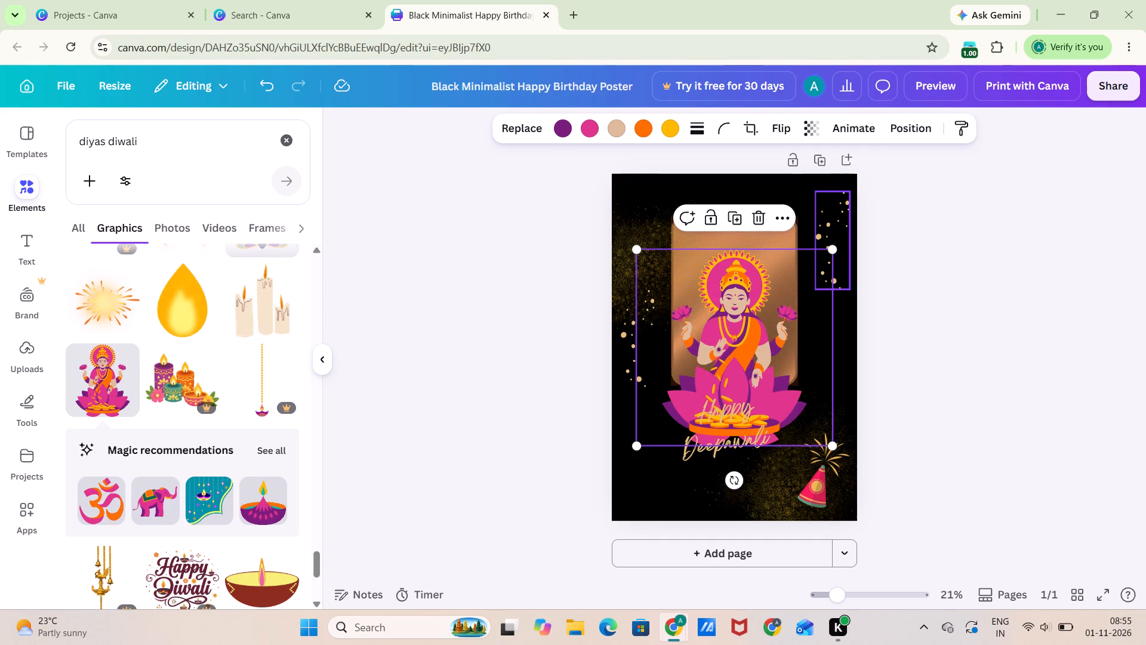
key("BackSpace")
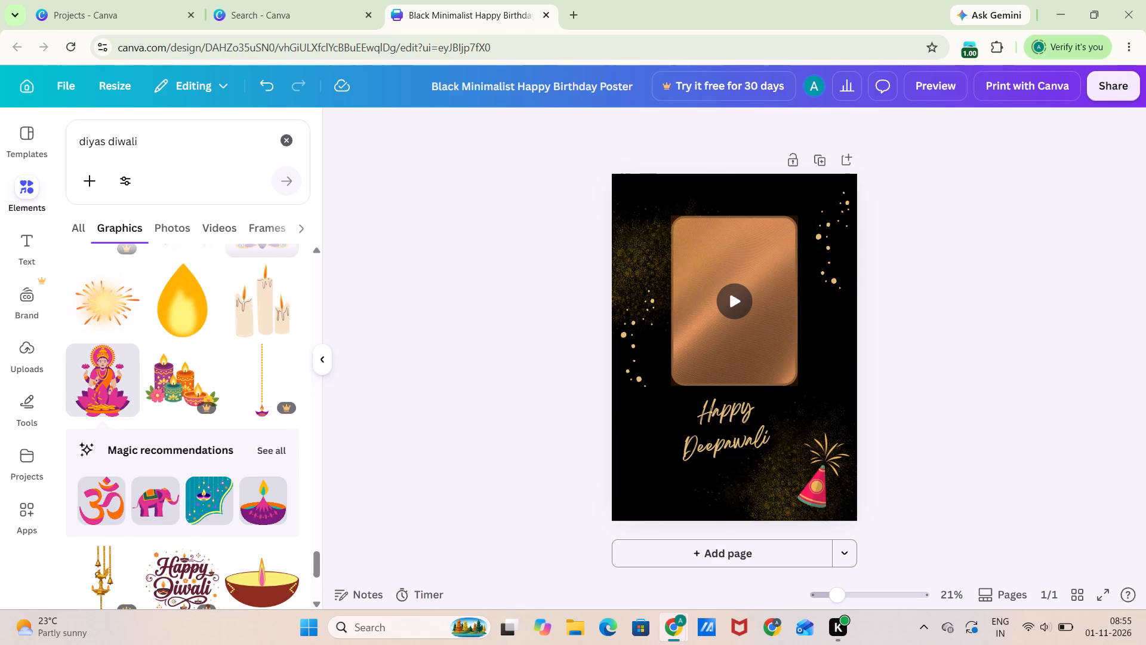
Look through further "diyas diwali" graphics for a free festive decoration that suits the black and gold poster.
scroll(196, 423, "right", 3)
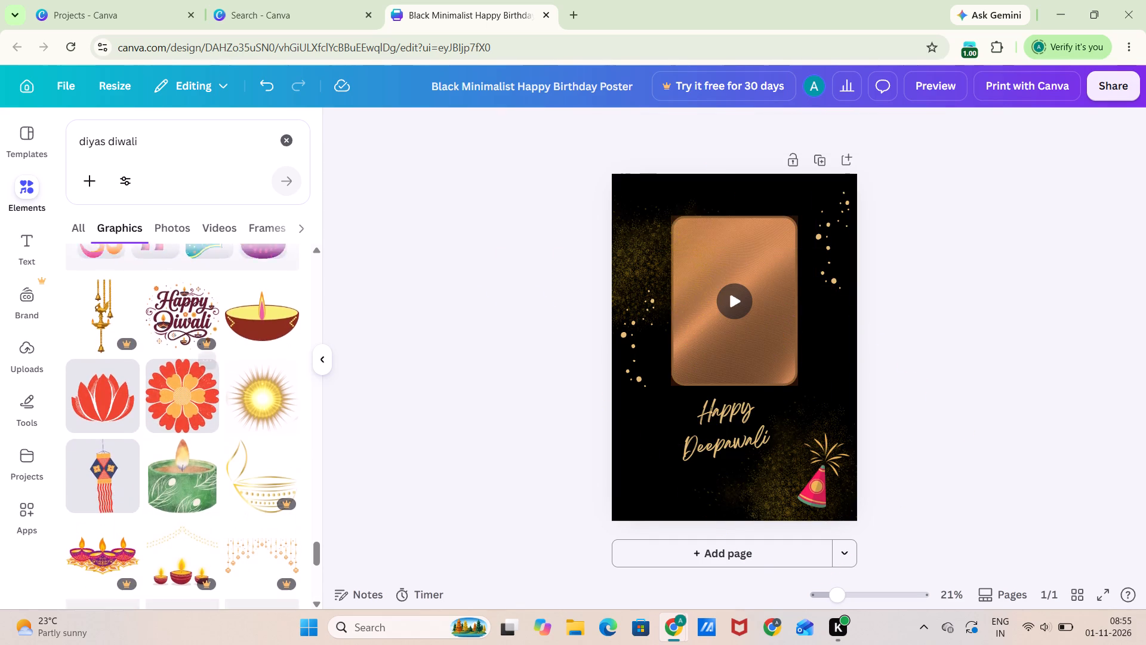
scroll(196, 423, "right", 1)
scroll(202, 370, "down", 3)
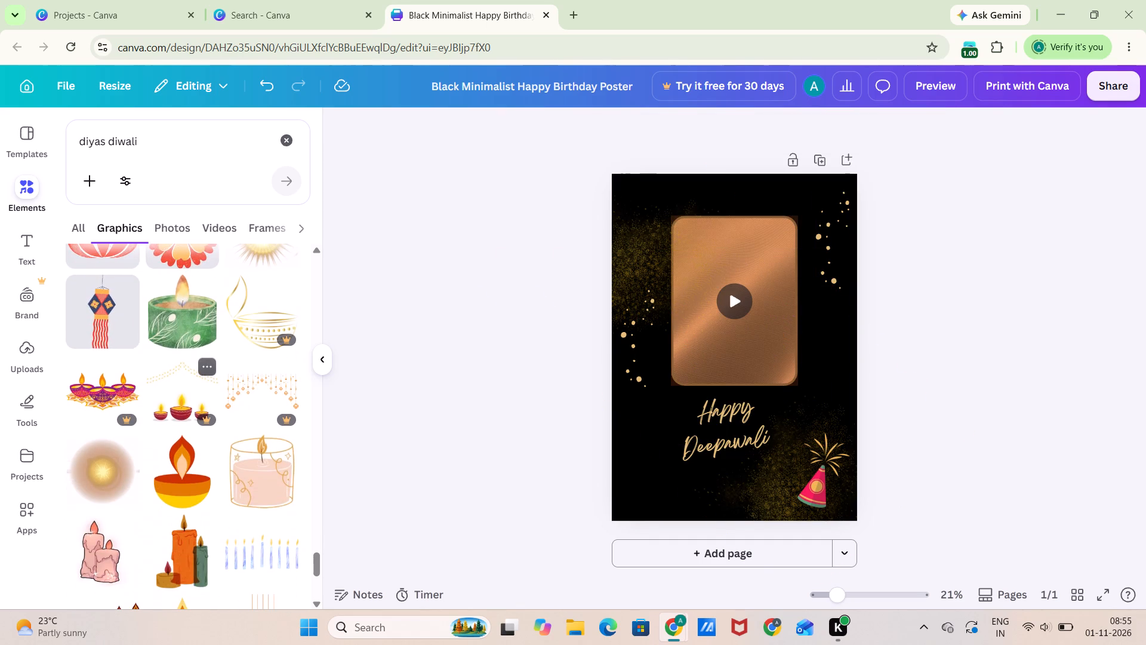
scroll(202, 370, "down", 3)
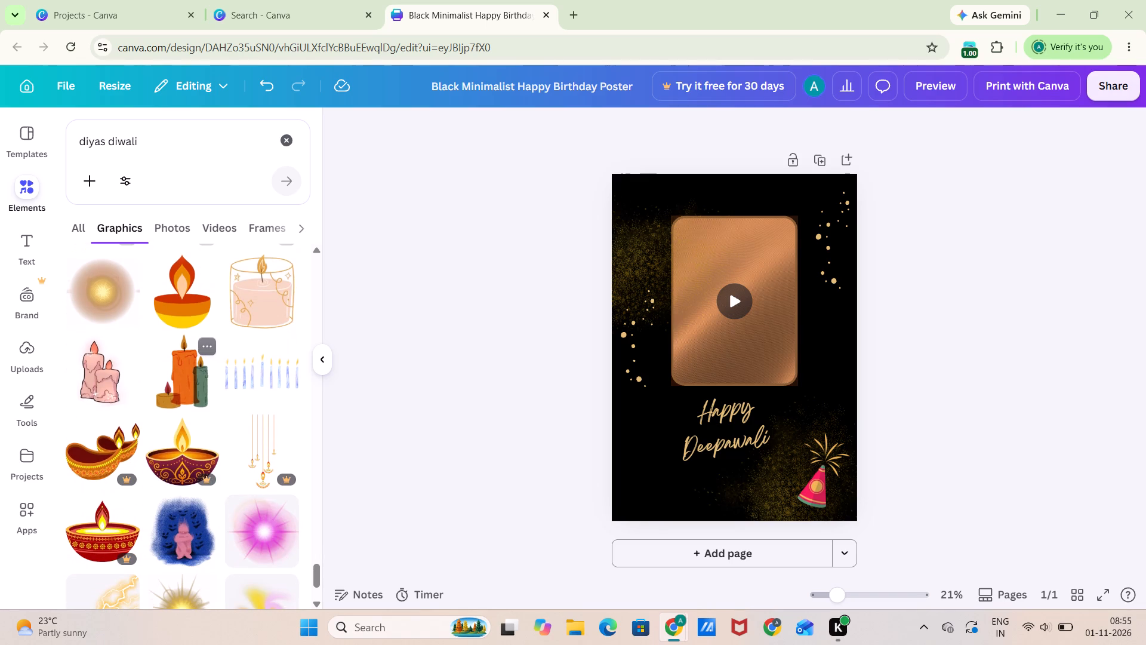
scroll(202, 370, "down", 3)
scroll(228, 323, "down", 2)
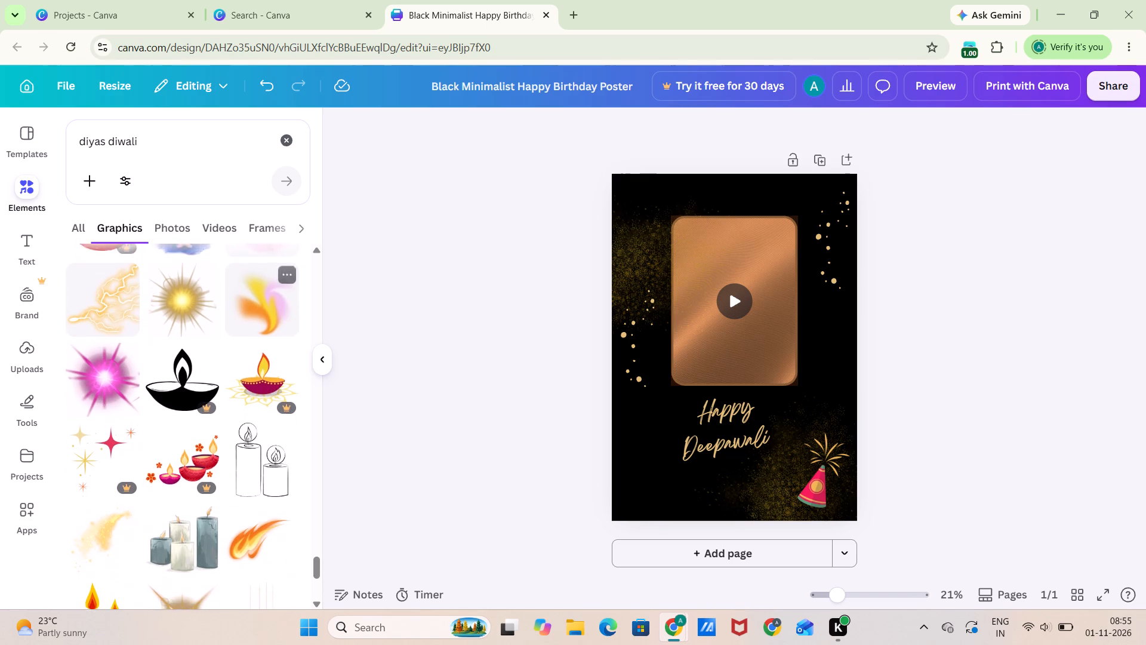
scroll(228, 323, "down", 5)
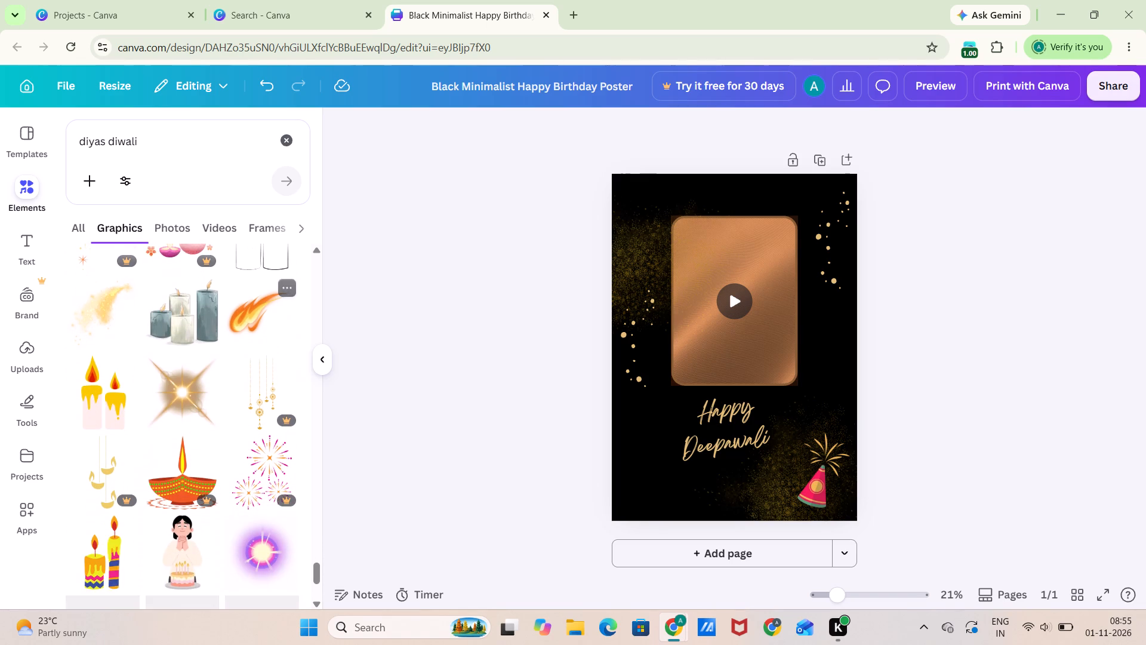
scroll(247, 277, "right", 10)
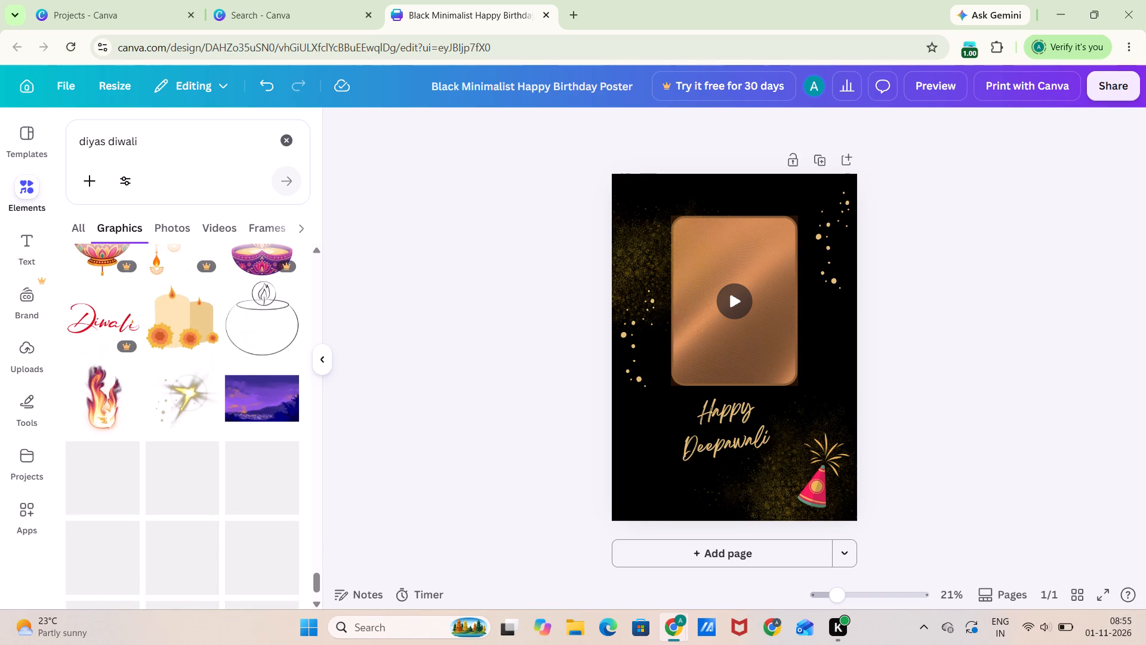
scroll(247, 277, "up", 1)
scroll(247, 277, "down", 1)
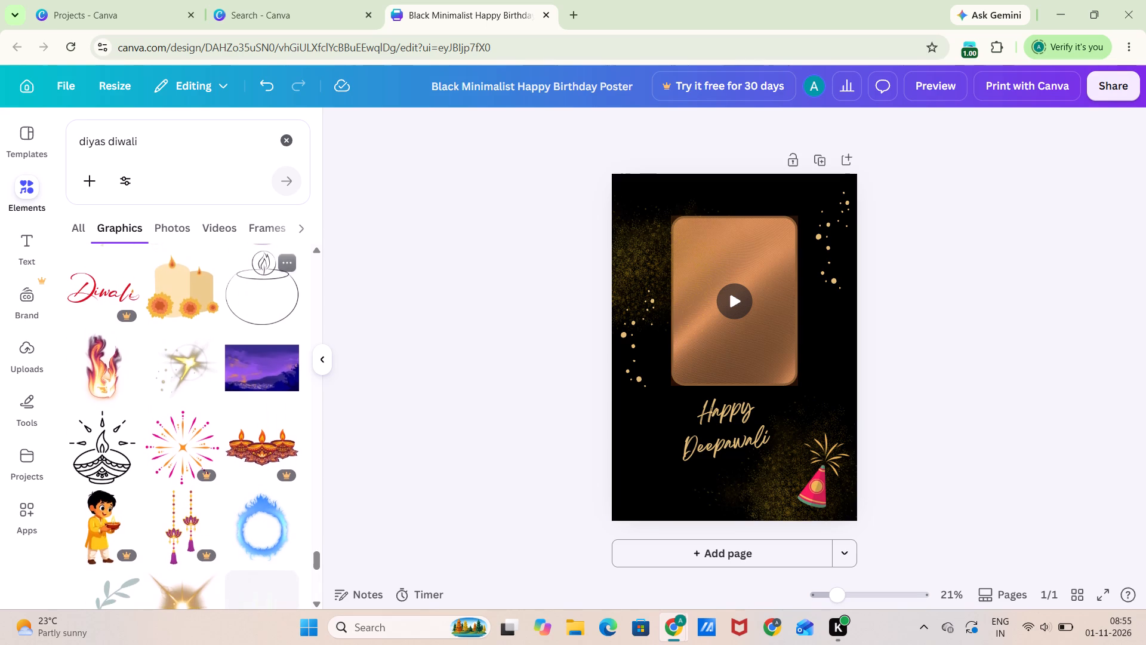
scroll(247, 277, "down", 2)
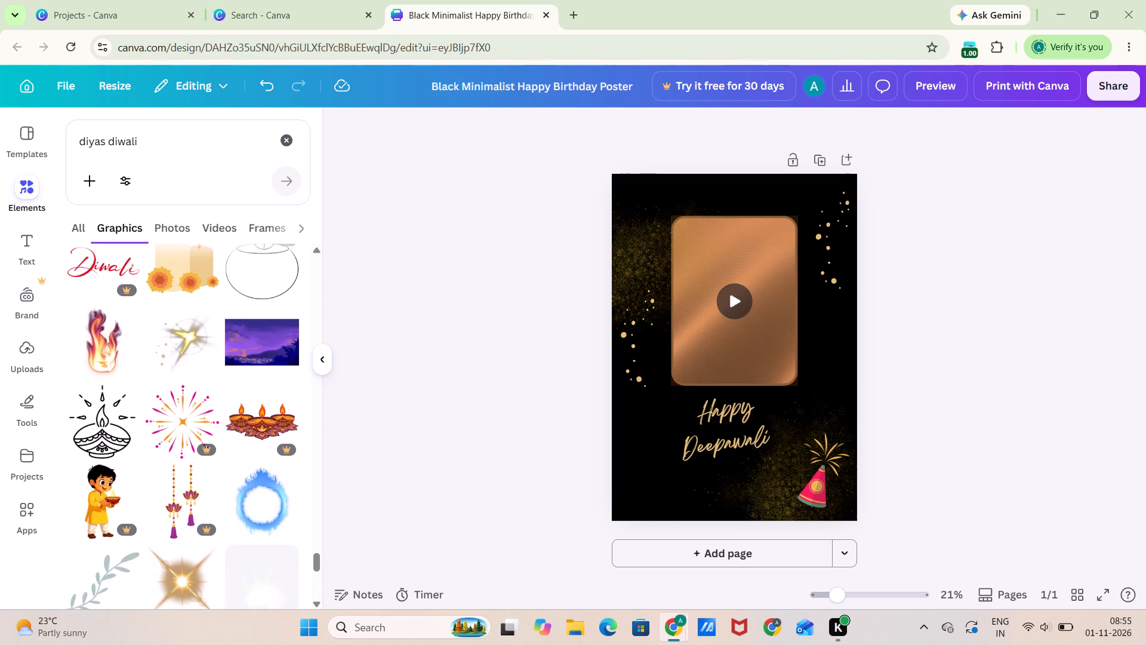
scroll(247, 277, "right", 4)
scroll(247, 277, "down", 1)
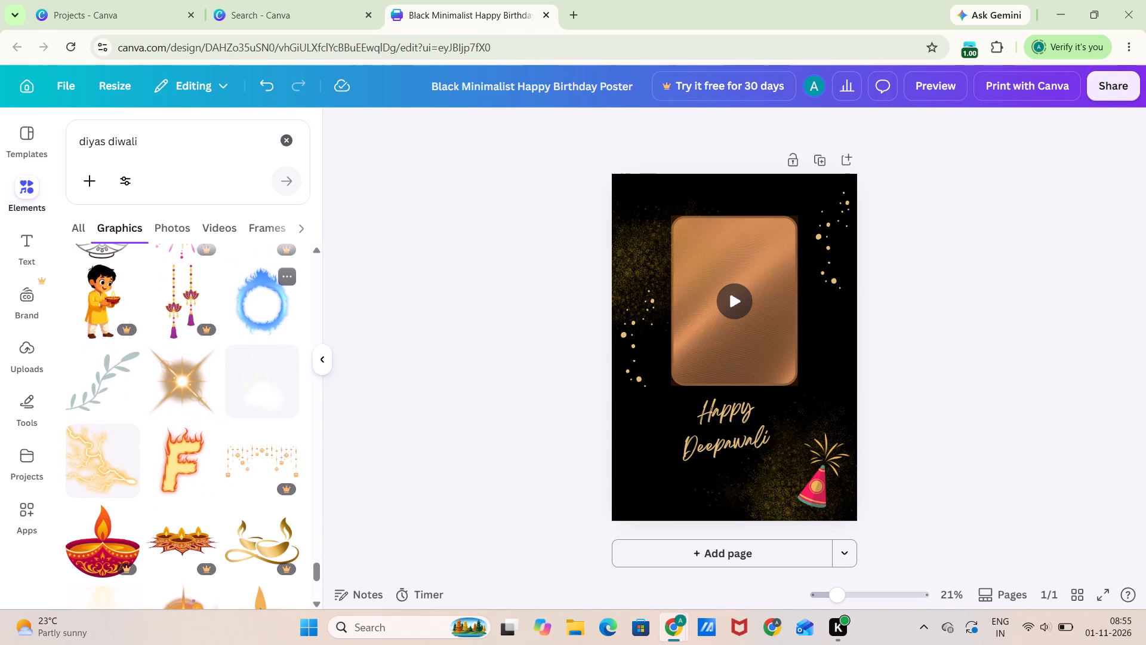
scroll(247, 277, "down", 1)
scroll(247, 277, "right", 6)
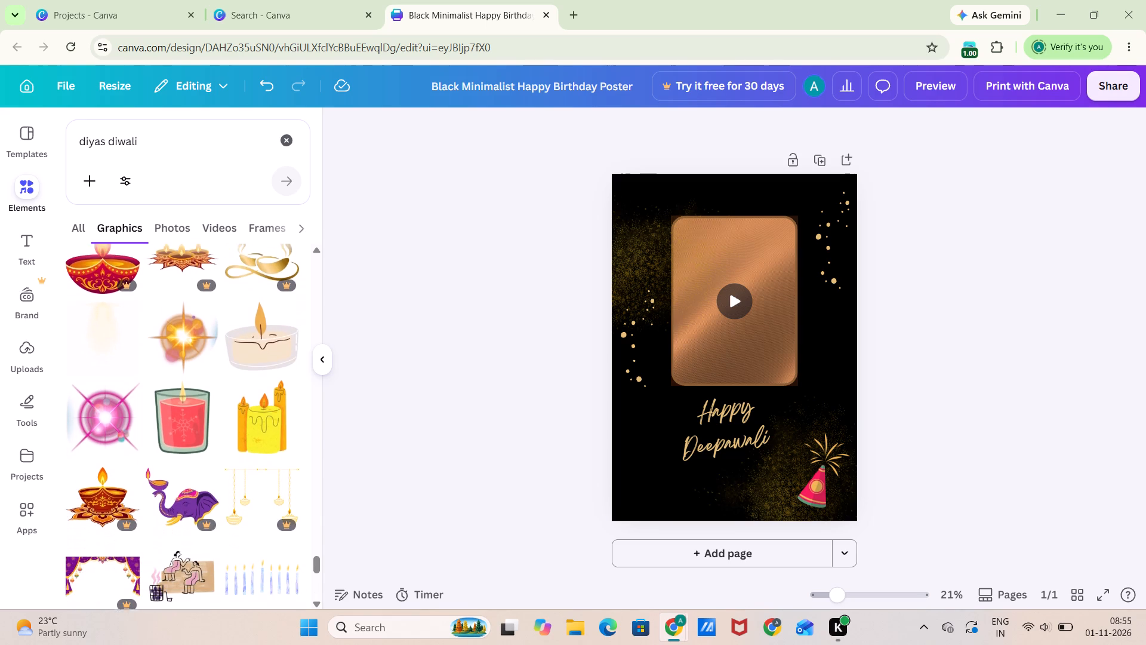
scroll(247, 277, "right", 9)
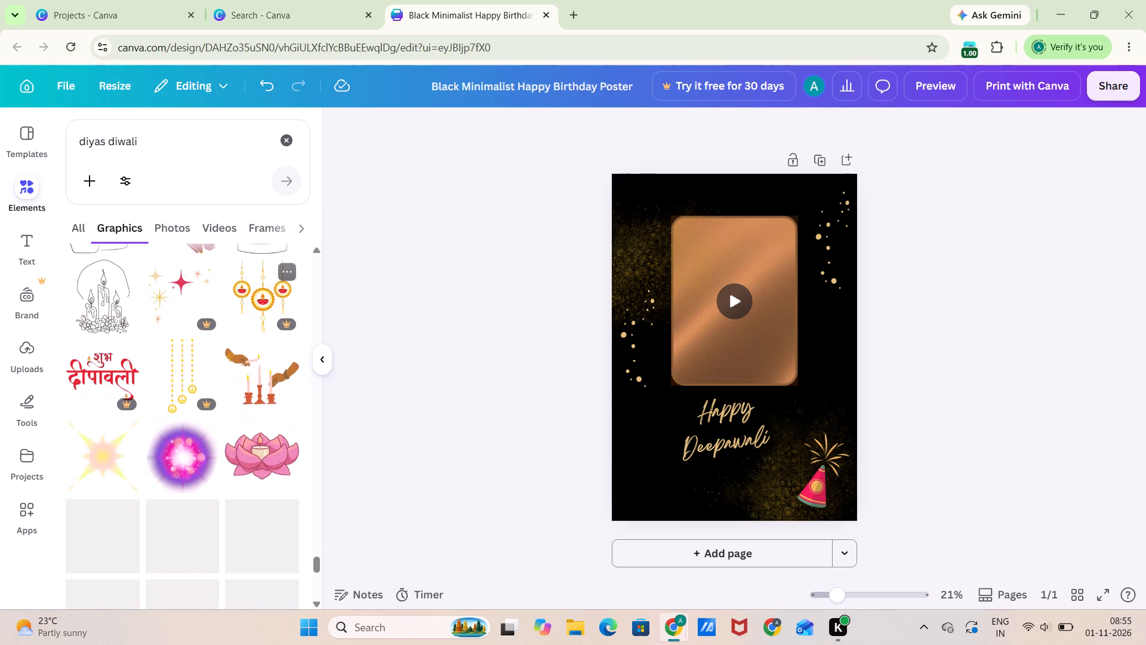
scroll(247, 277, "right", 17)
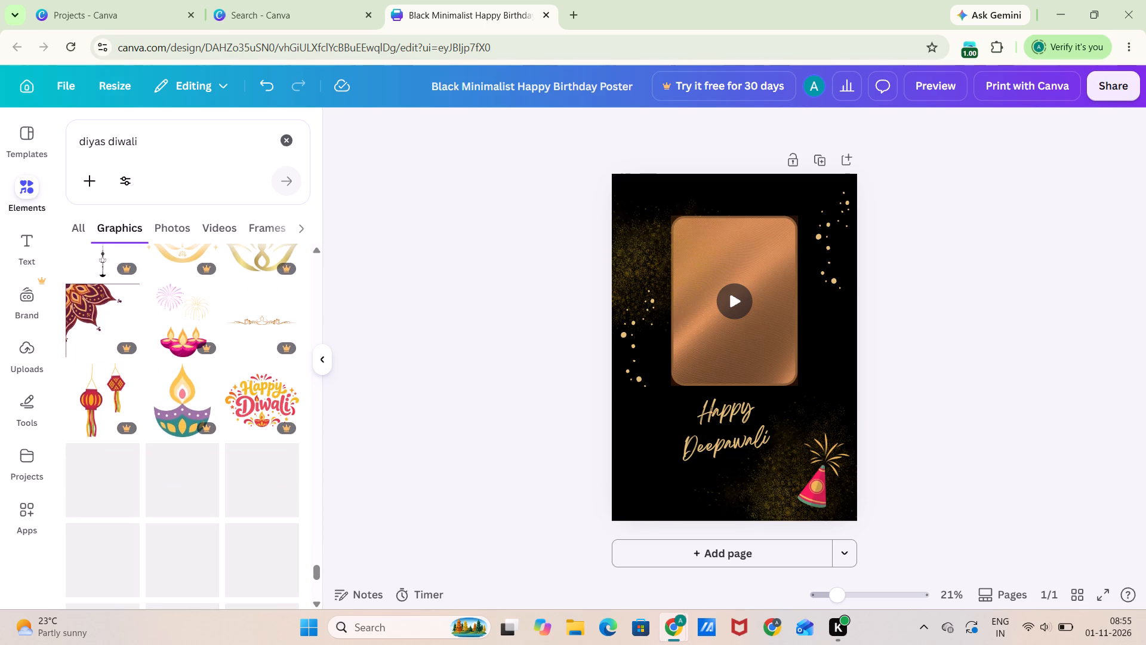
scroll(255, 249, "right", 5)
scroll(289, 180, "down", 1)
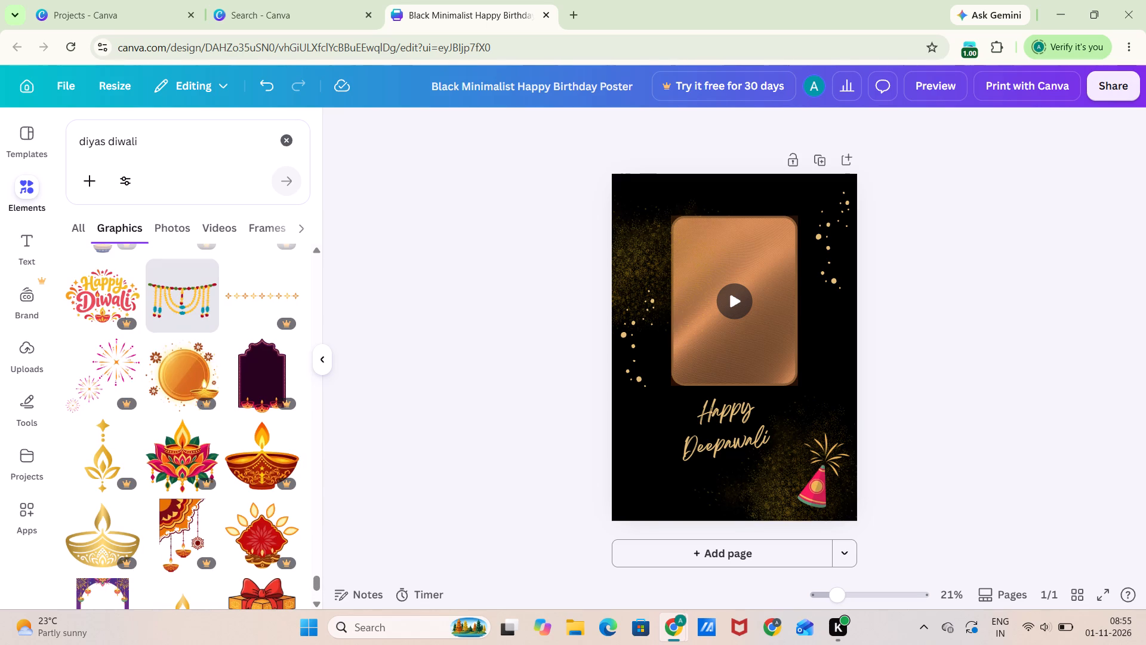
scroll(155, 436, "right", 3)
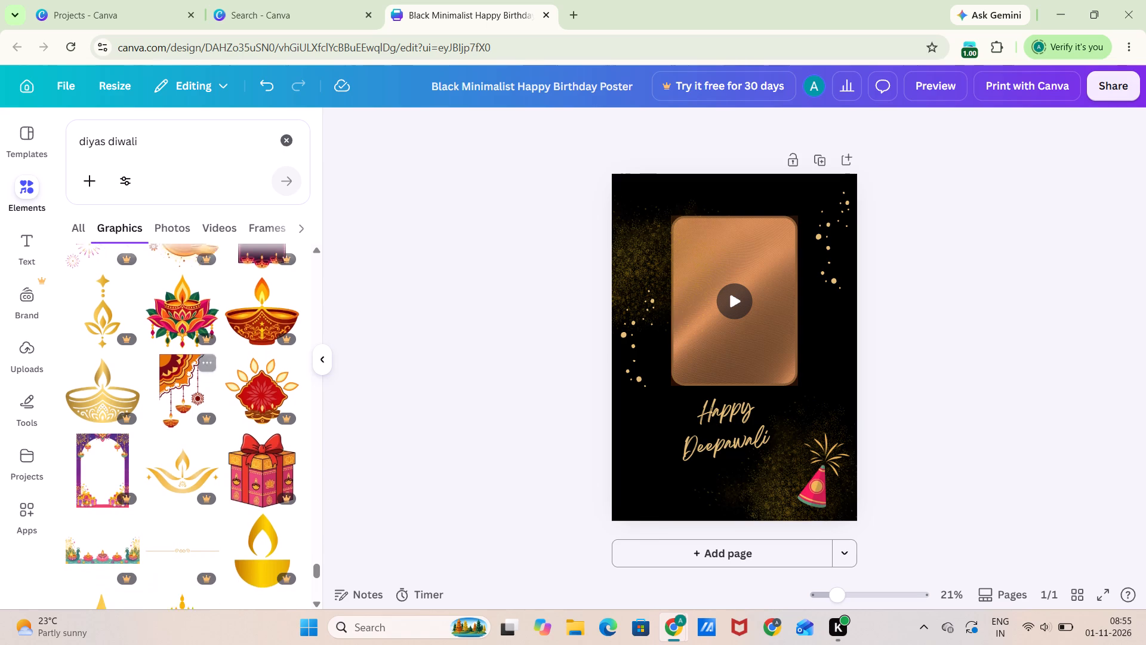
scroll(155, 436, "right", 2)
scroll(186, 381, "right", 5)
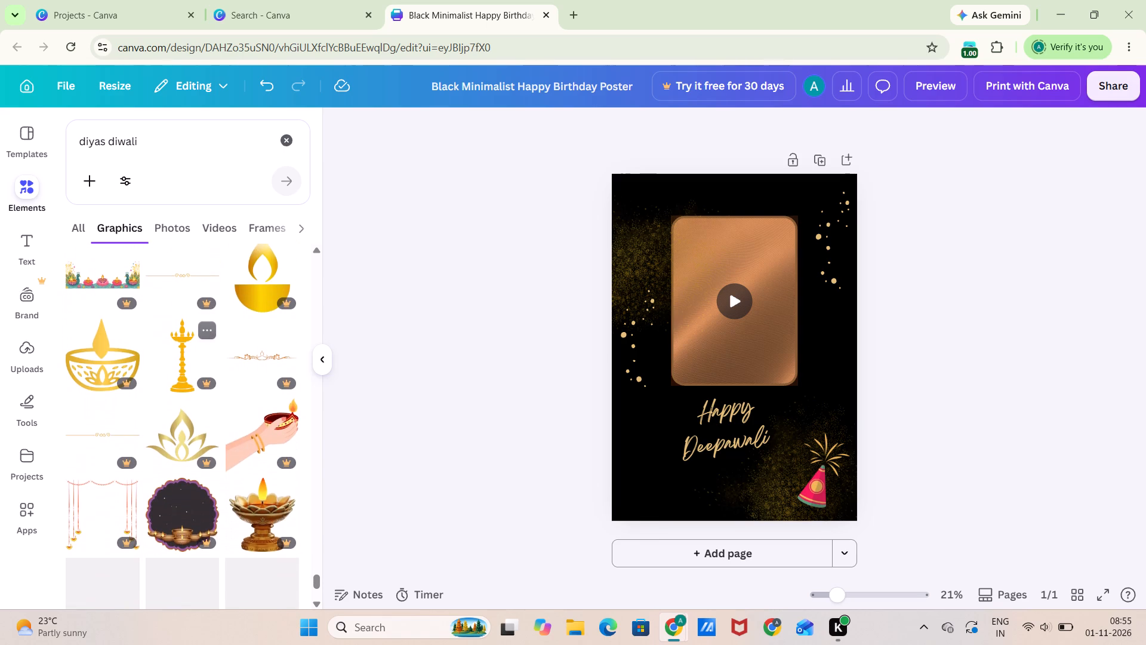
scroll(186, 381, "right", 4)
scroll(218, 303, "right", 2)
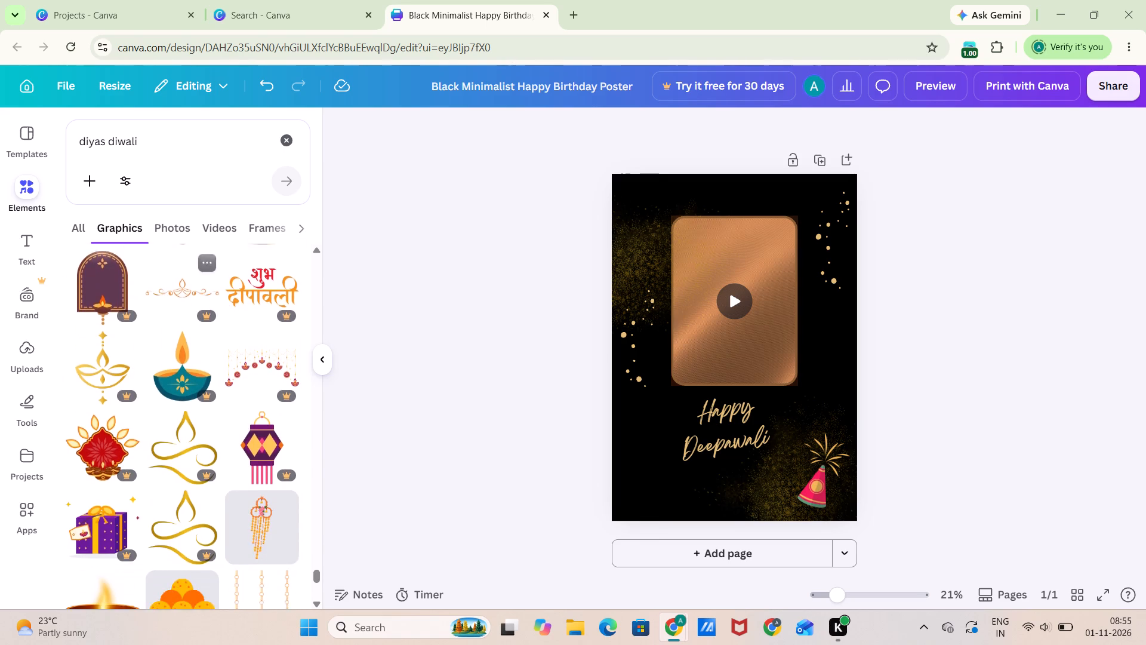
scroll(218, 303, "right", 9)
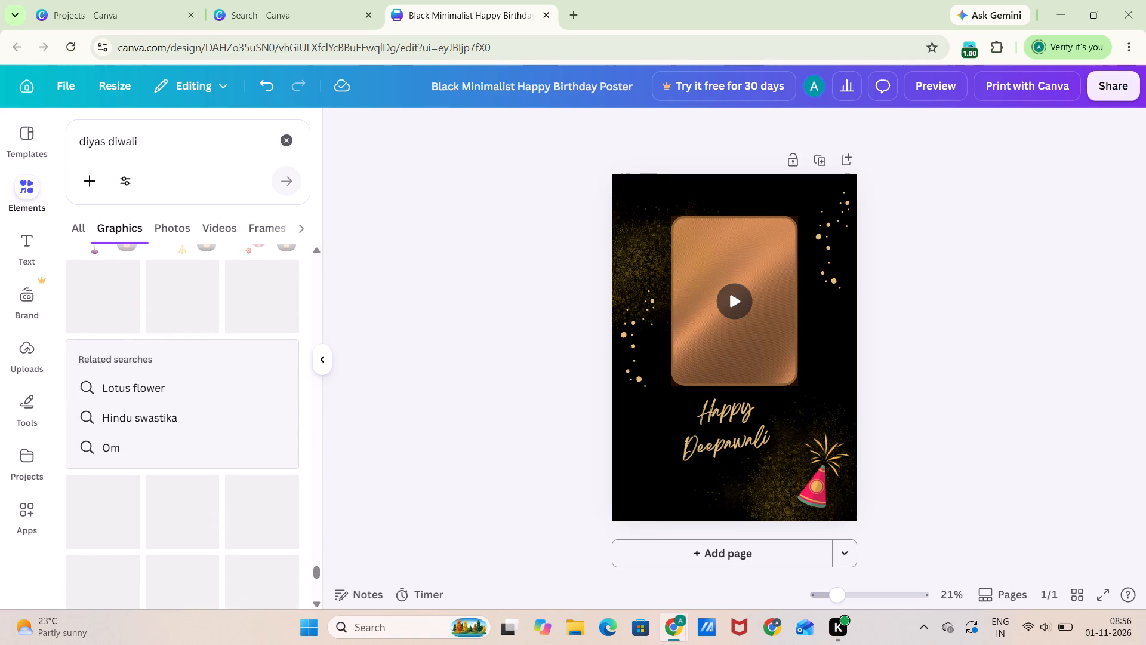
scroll(221, 299, "down", 2)
scroll(221, 299, "right", 3)
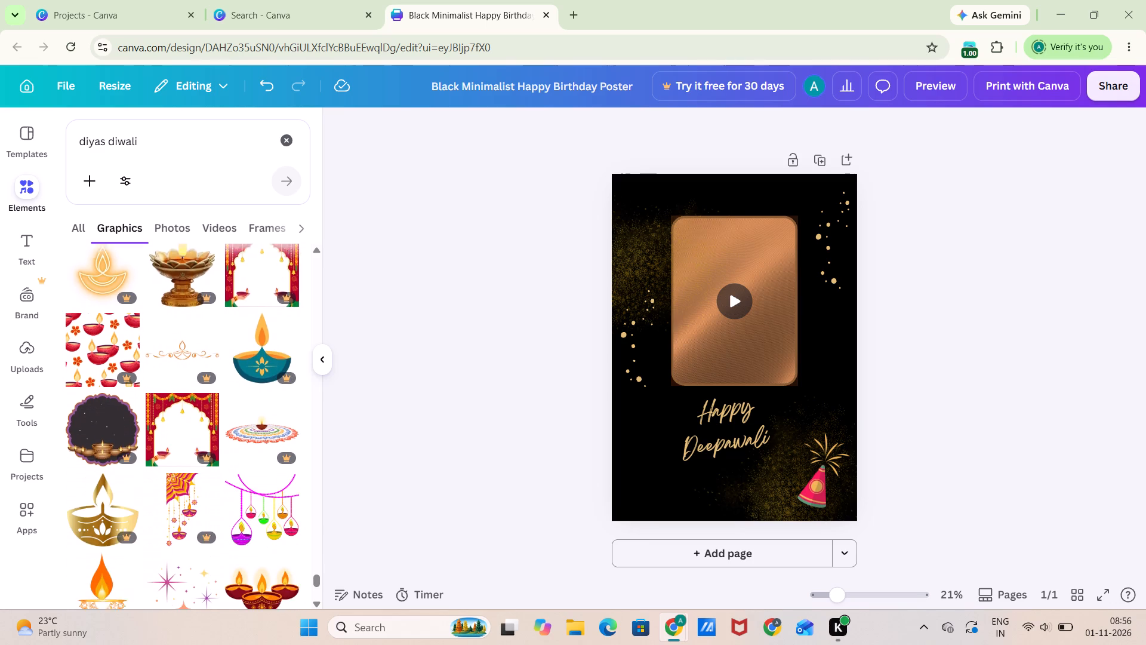
scroll(221, 299, "right", 6)
scroll(221, 299, "down", 1)
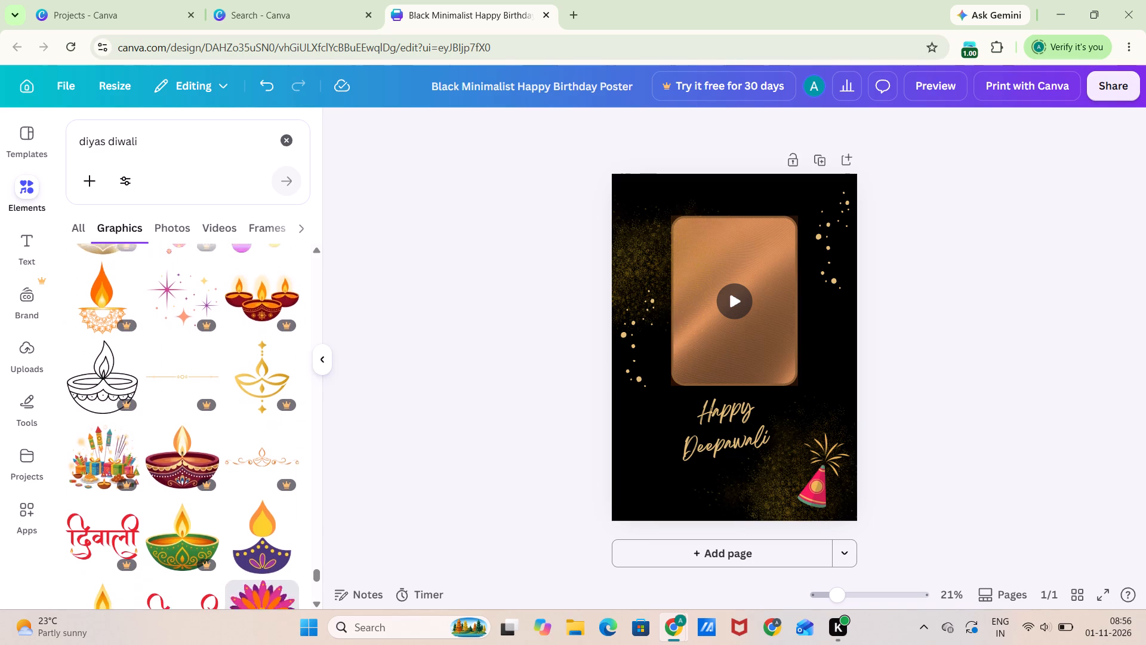
scroll(221, 299, "down", 6)
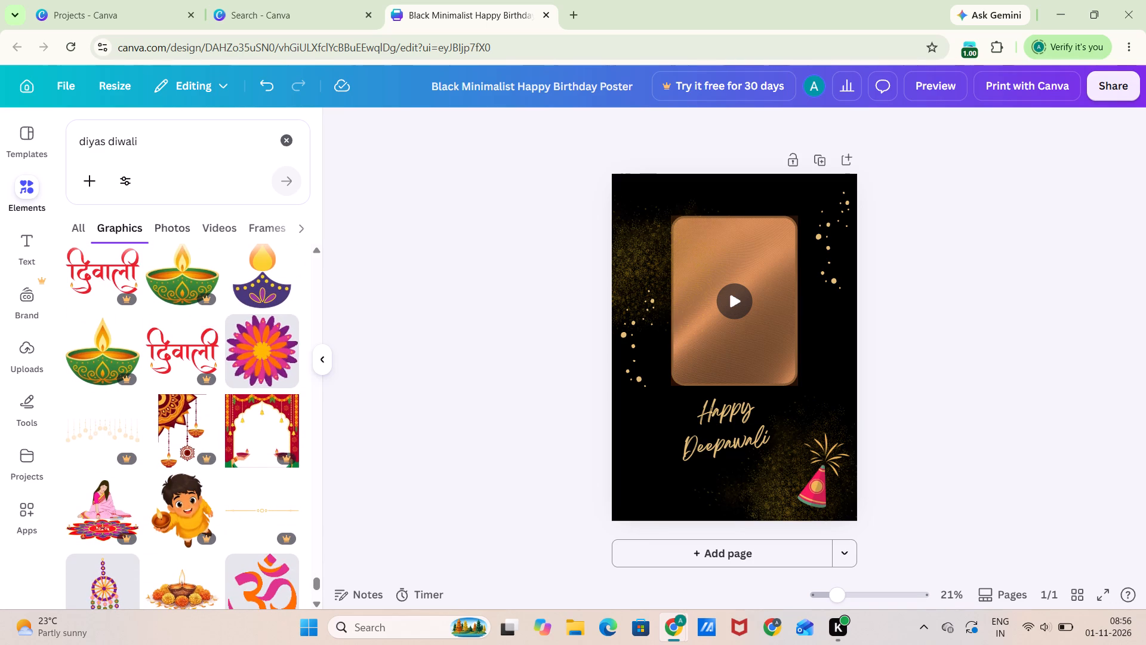
scroll(162, 334, "down", 1)
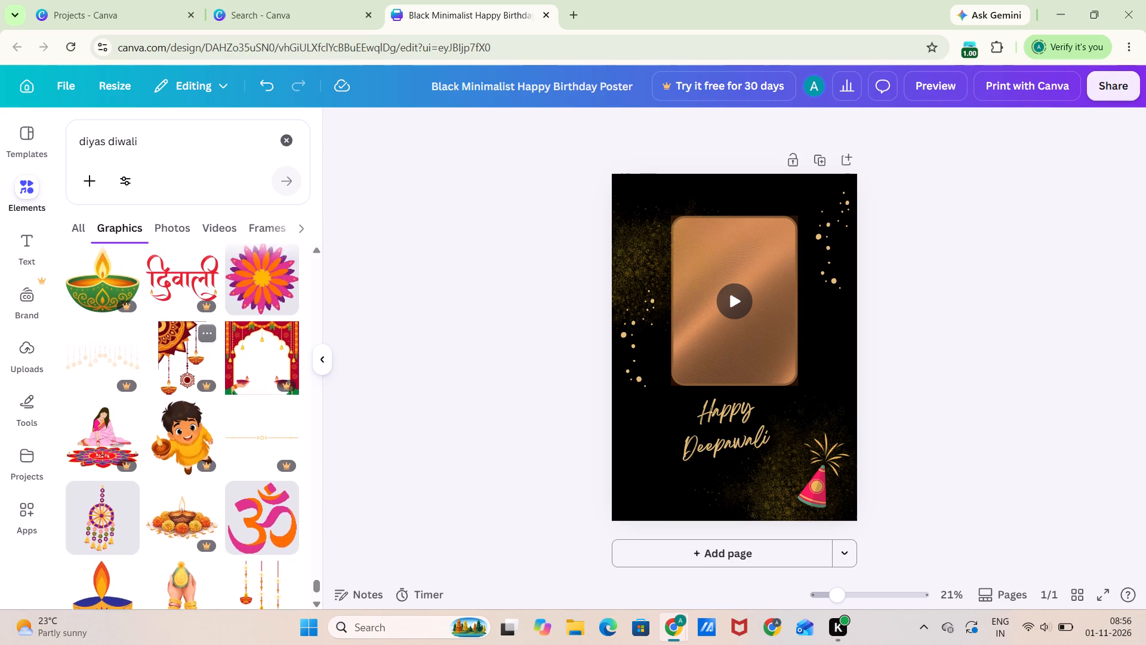
scroll(162, 334, "down", 1)
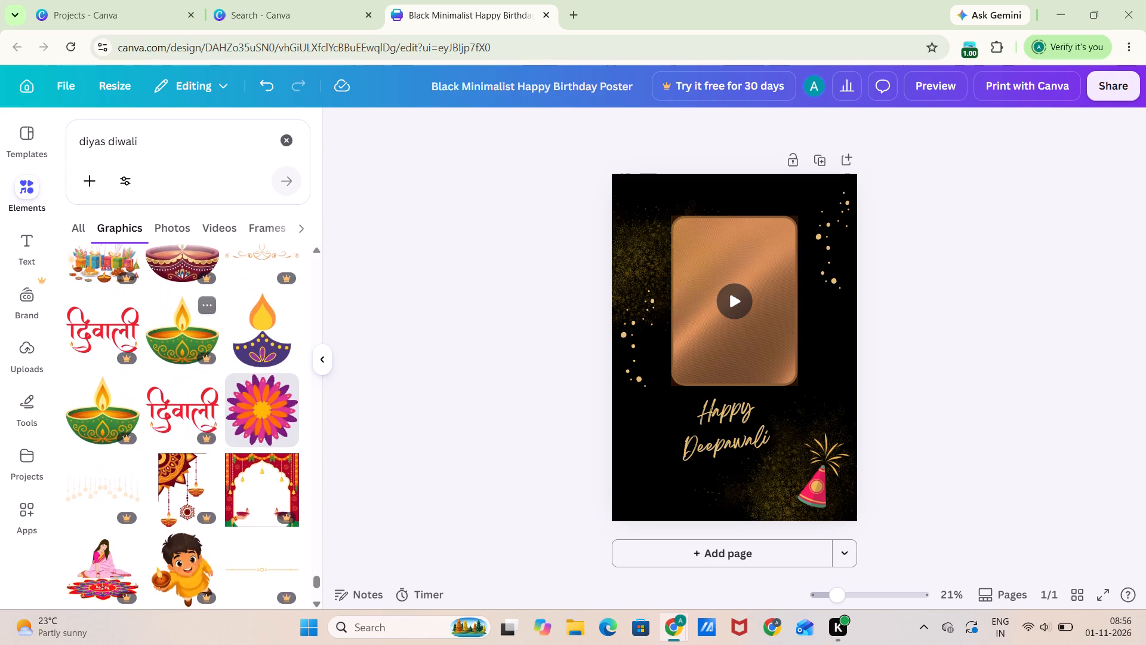
scroll(162, 334, "down", 2)
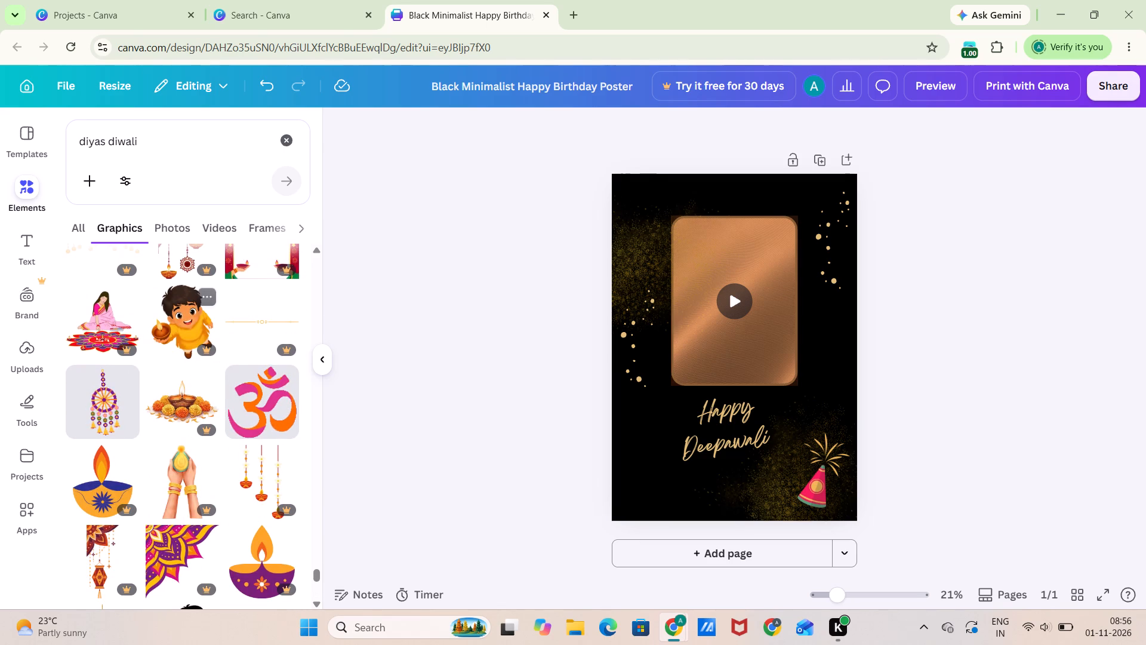
scroll(181, 288, "down", 3)
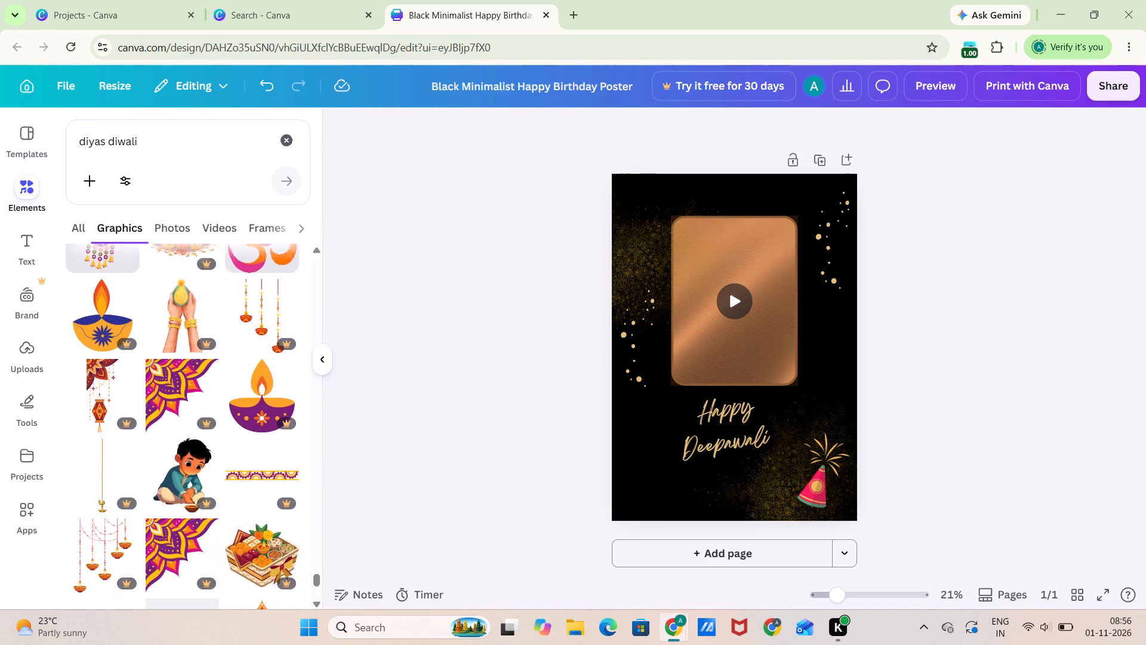
scroll(202, 256, "down", 3)
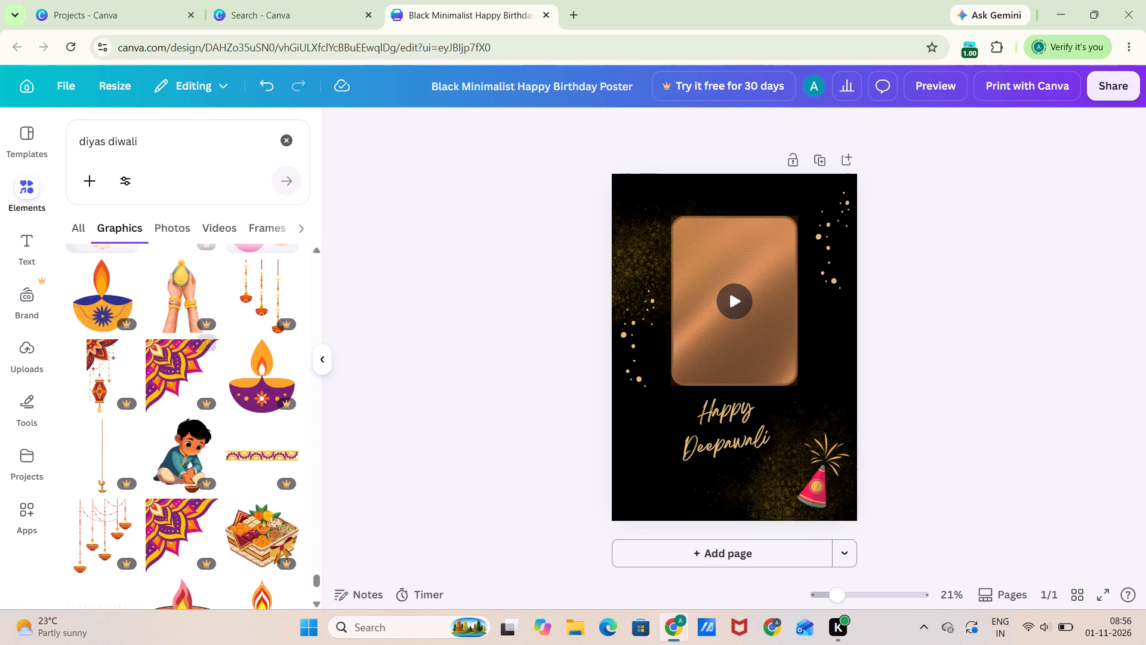
scroll(224, 427, "up", 5)
Add the pink and orange Om symbol graphic to the poster and shrink it to about 6 by 6.
double_click(224, 433)
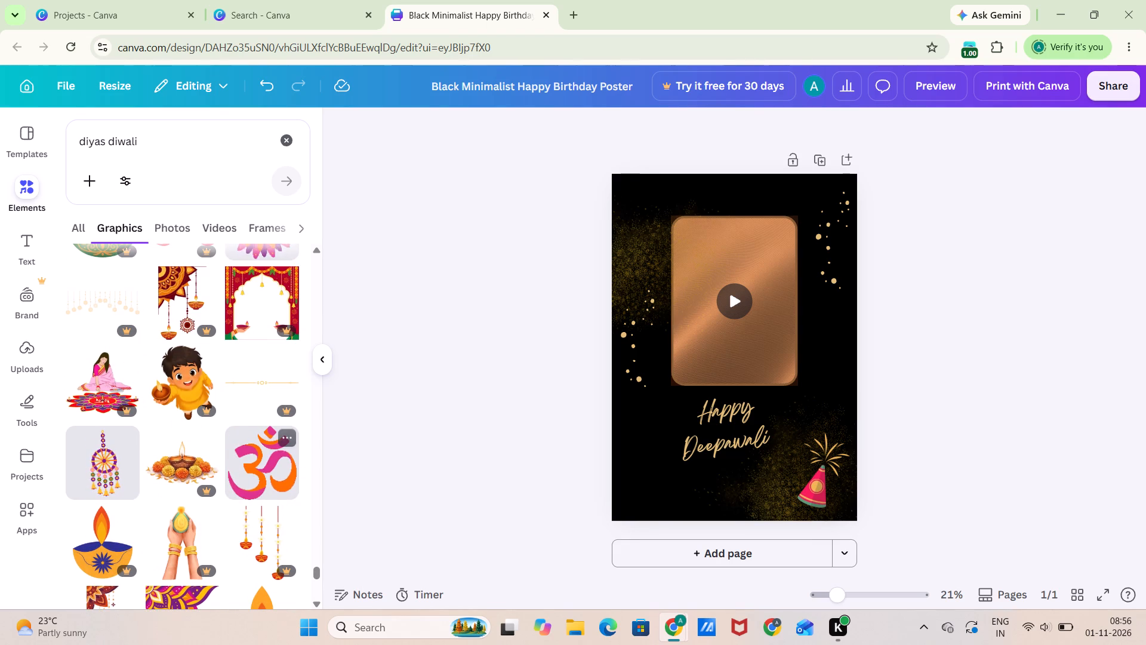
left_click(254, 462)
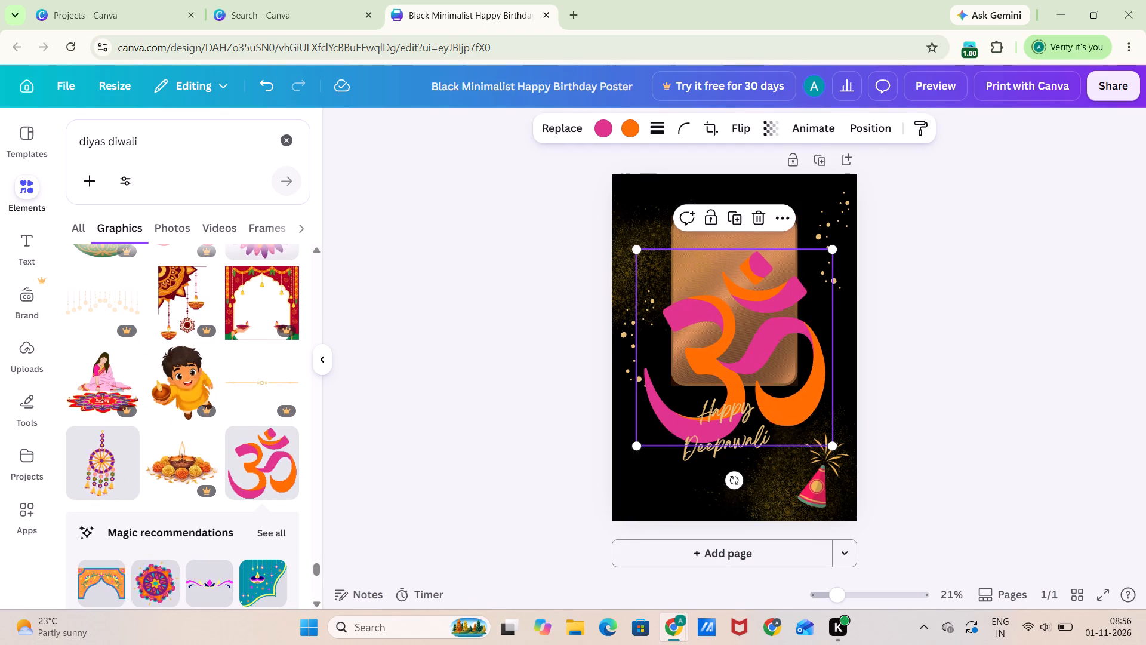
left_click_drag(828, 252, 743, 373)
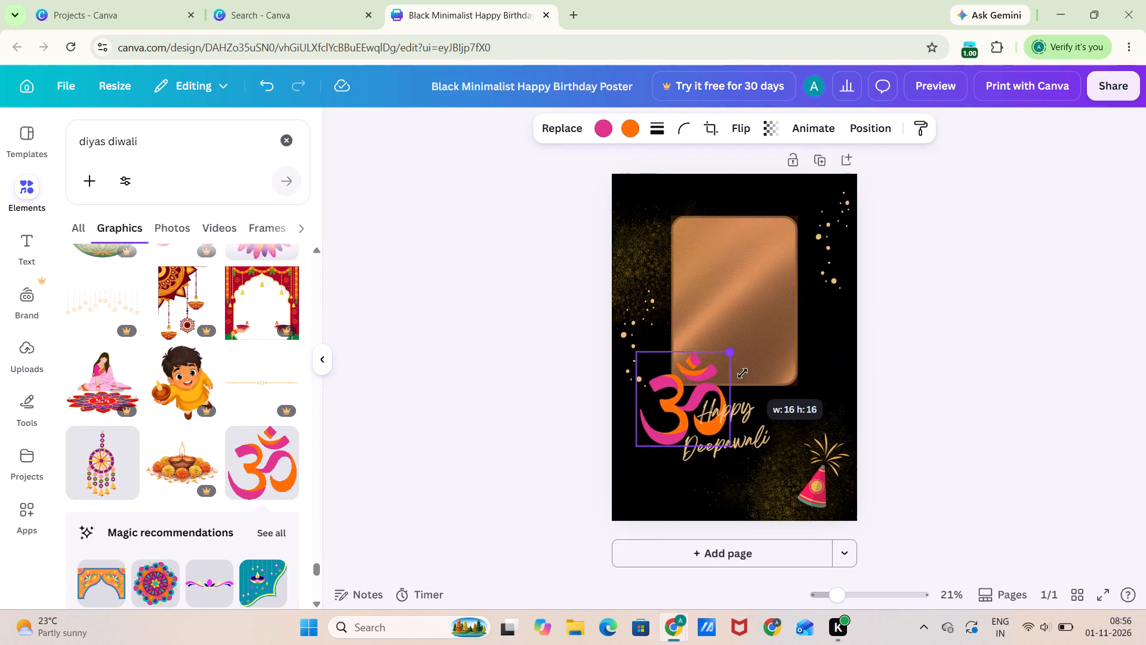
left_click_drag(743, 373, 696, 444)
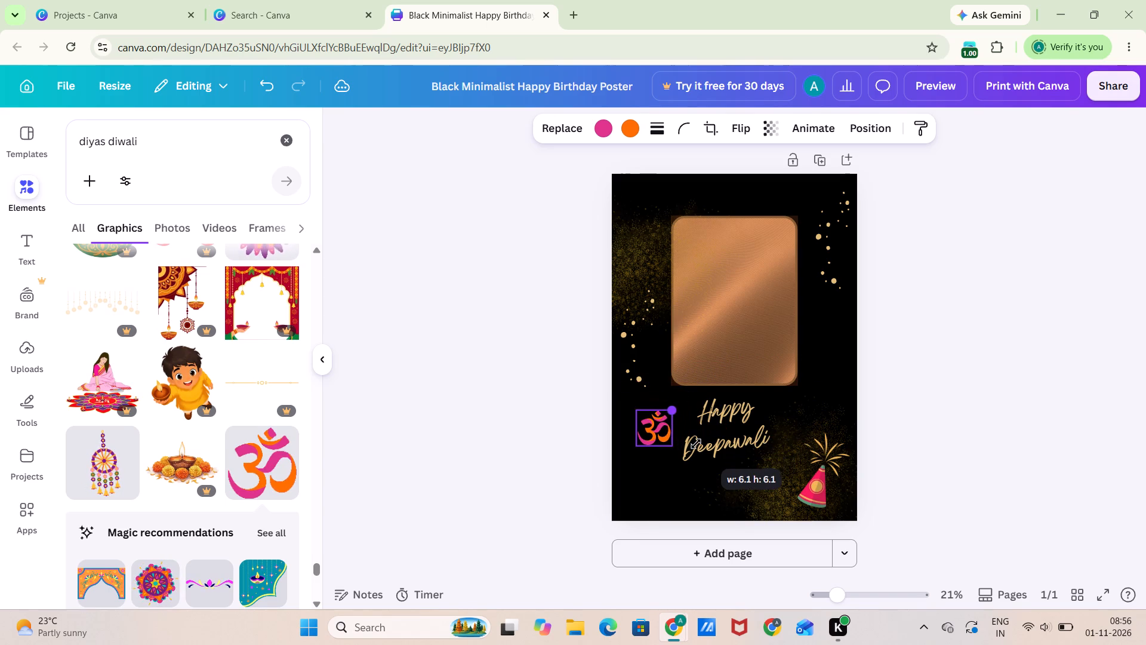
left_click_drag(696, 444, 696, 444)
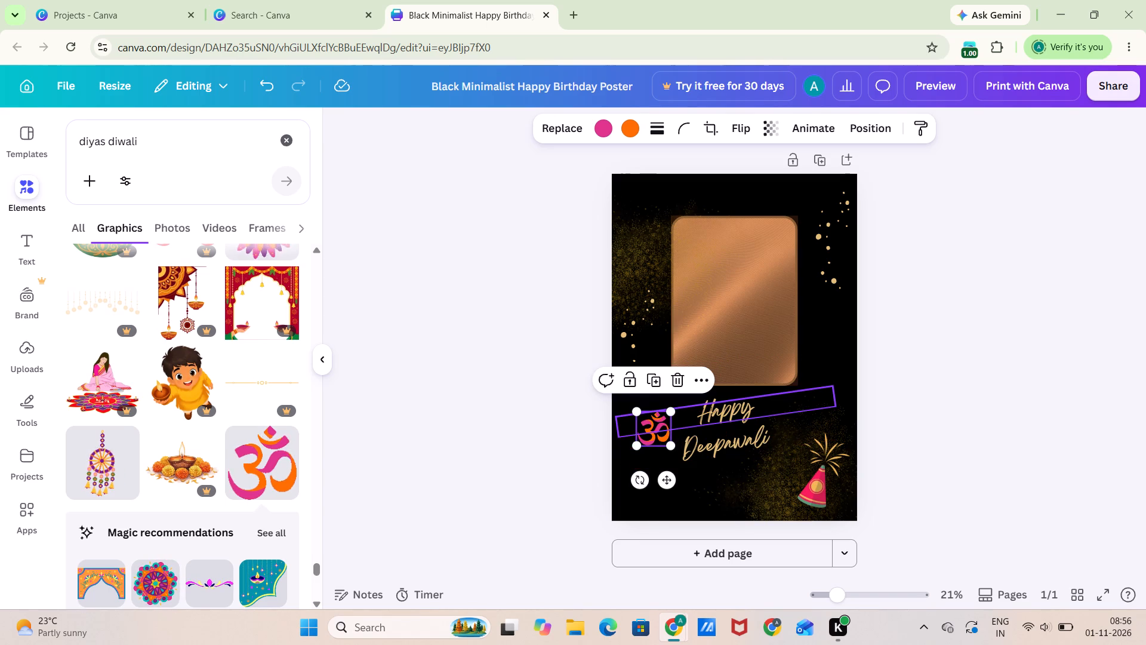
Move the small Om symbol from beside the greeting text to the poster's top-left corner, above and beside the copper frame.
left_click(650, 431)
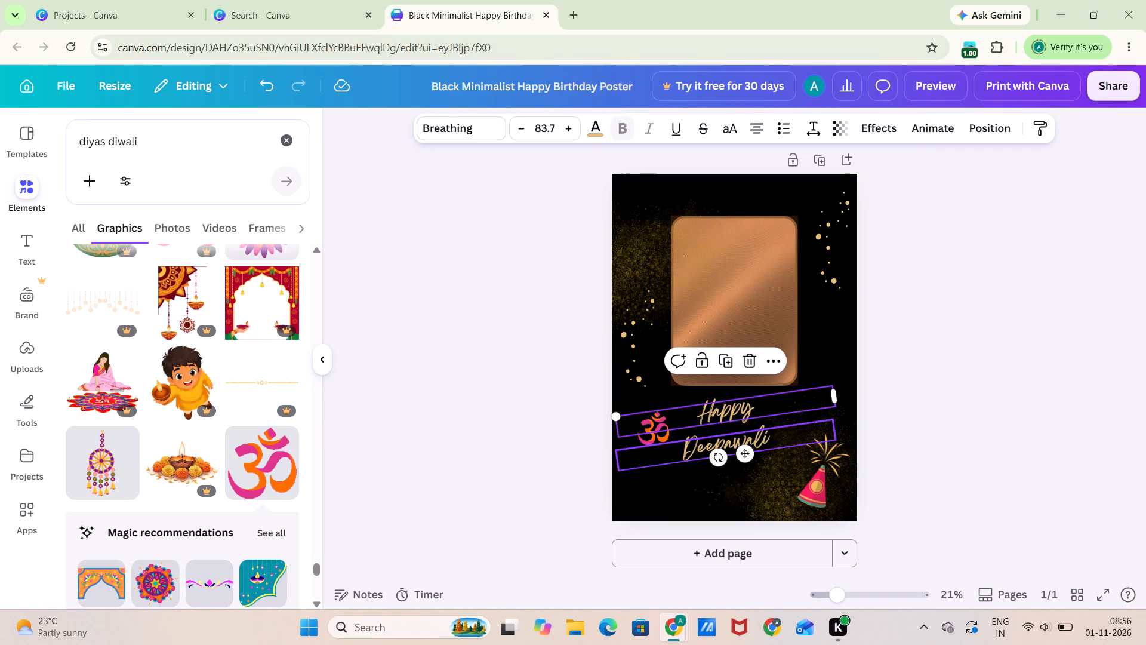
left_click(657, 442)
left_click_drag(657, 442, 658, 432)
left_click(658, 432)
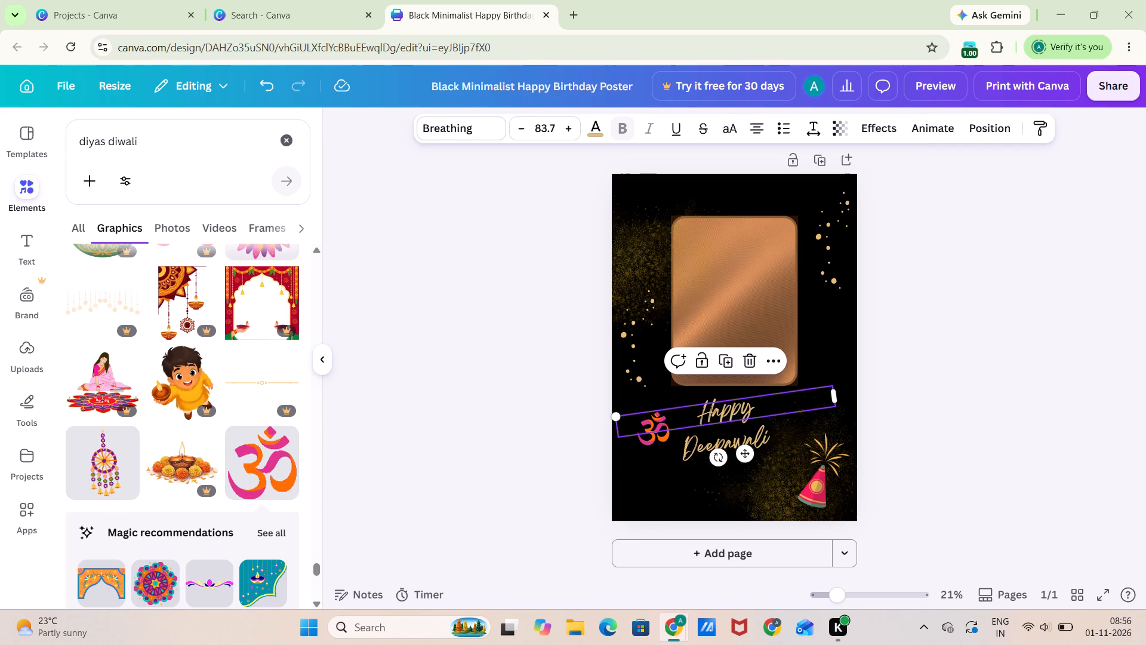
left_click_drag(657, 435, 654, 422)
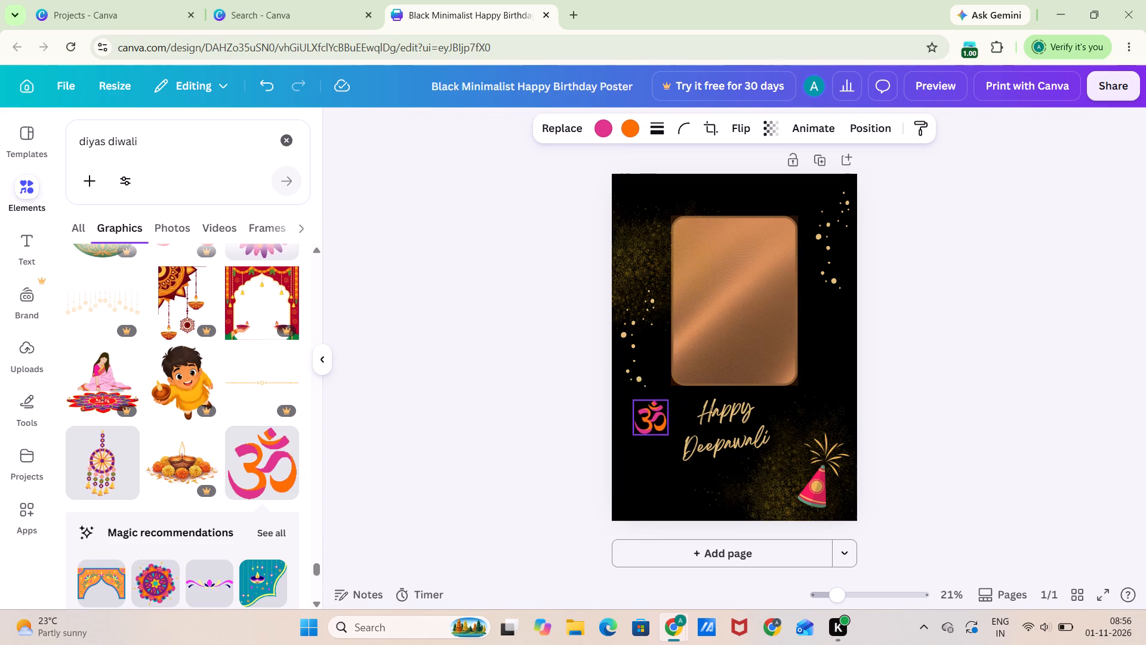
left_click_drag(654, 422, 643, 213)
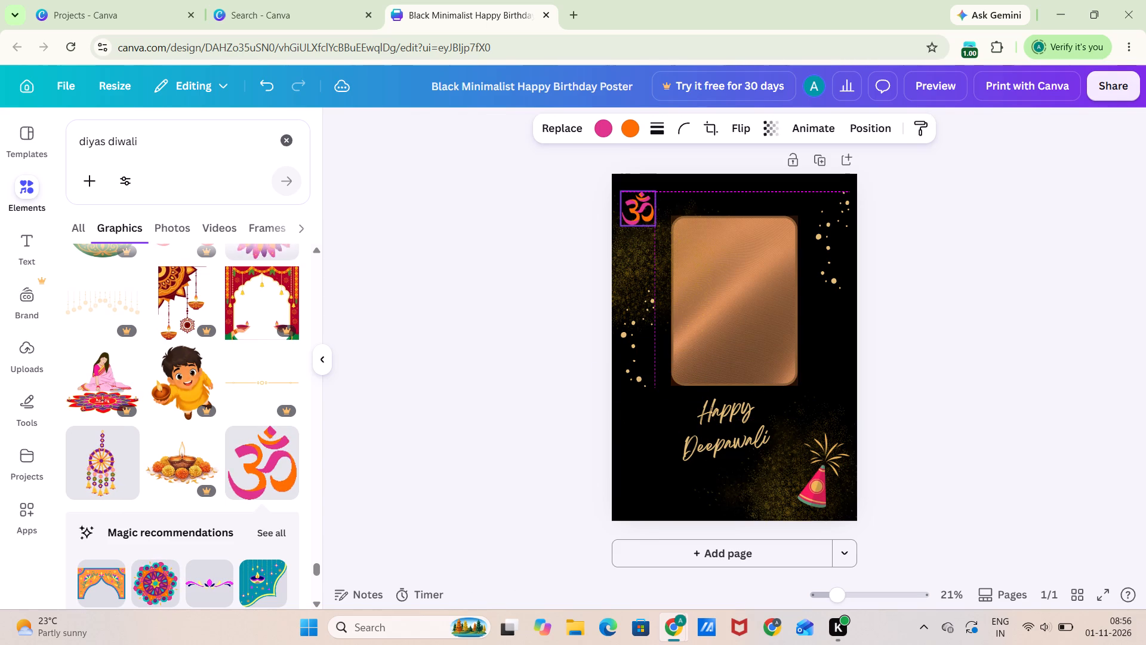
left_click_drag(643, 213, 645, 208)
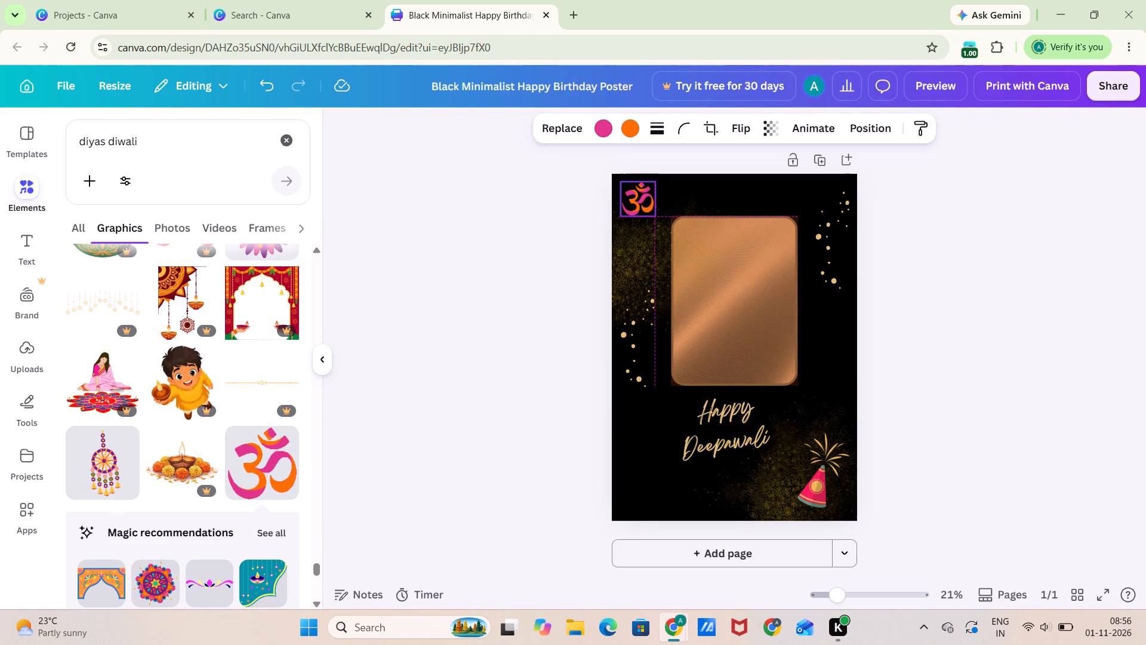
Nudge the Om symbol slightly inward from the poster's top-left corner, keeping it just above and beside the copper frame.
left_click_drag(645, 208, 646, 213)
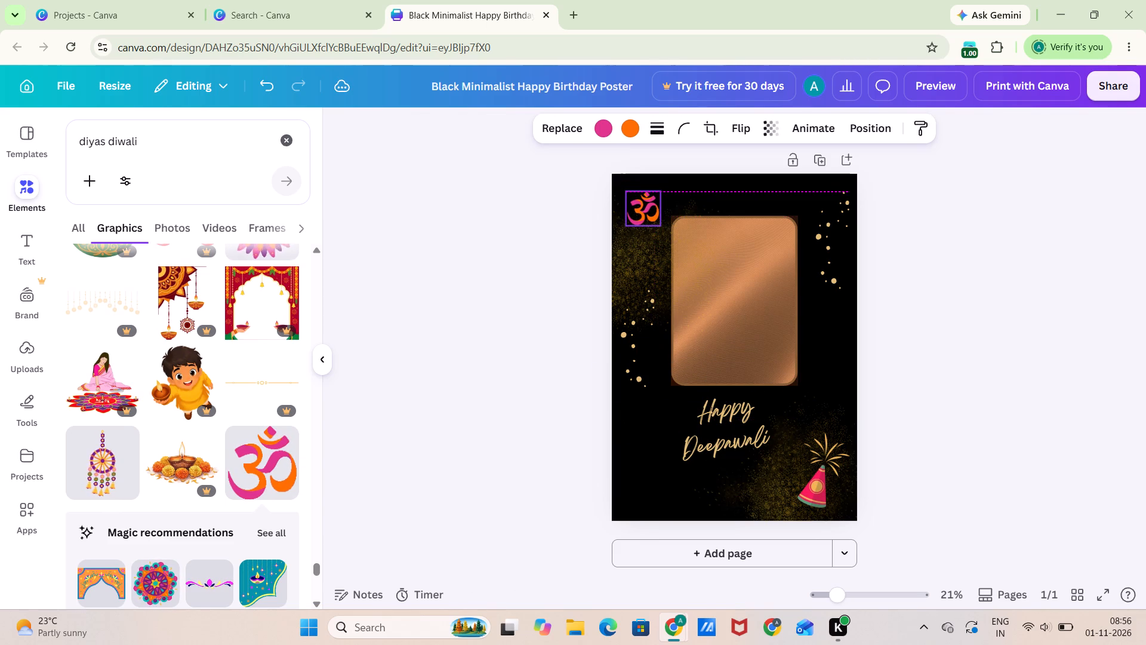
left_click_drag(646, 213, 645, 207)
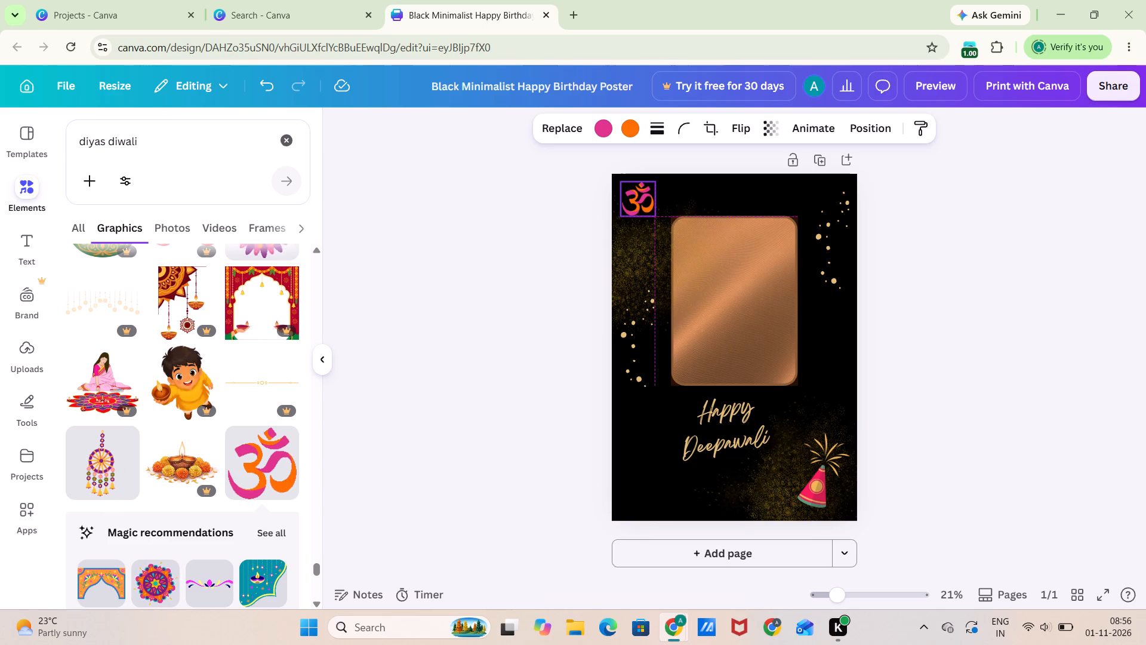
left_click_drag(645, 207, 646, 211)
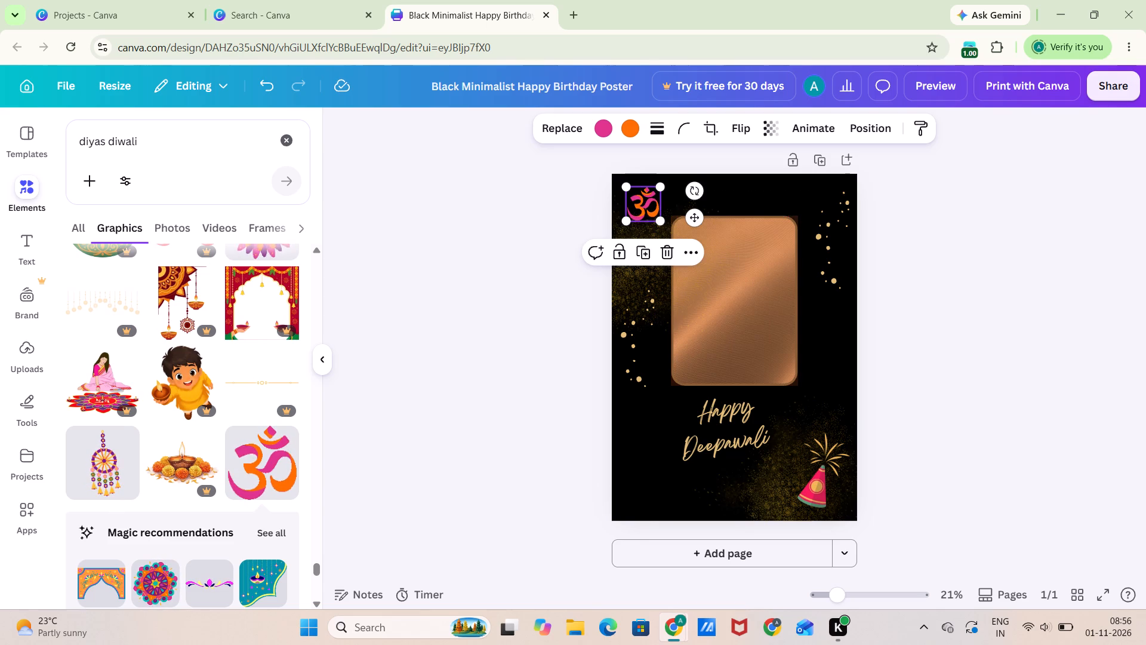
left_click(577, 234)
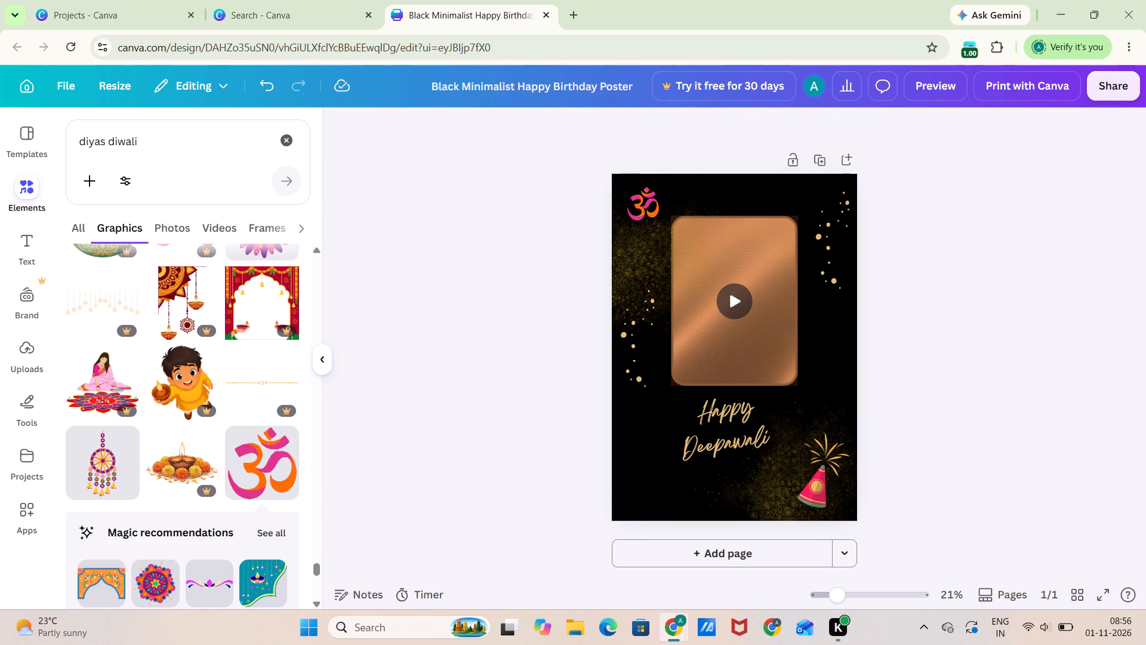
Look through more of the "diyas diwali" graphics for another free decoration that suits the poster.
scroll(244, 395, "right", 4)
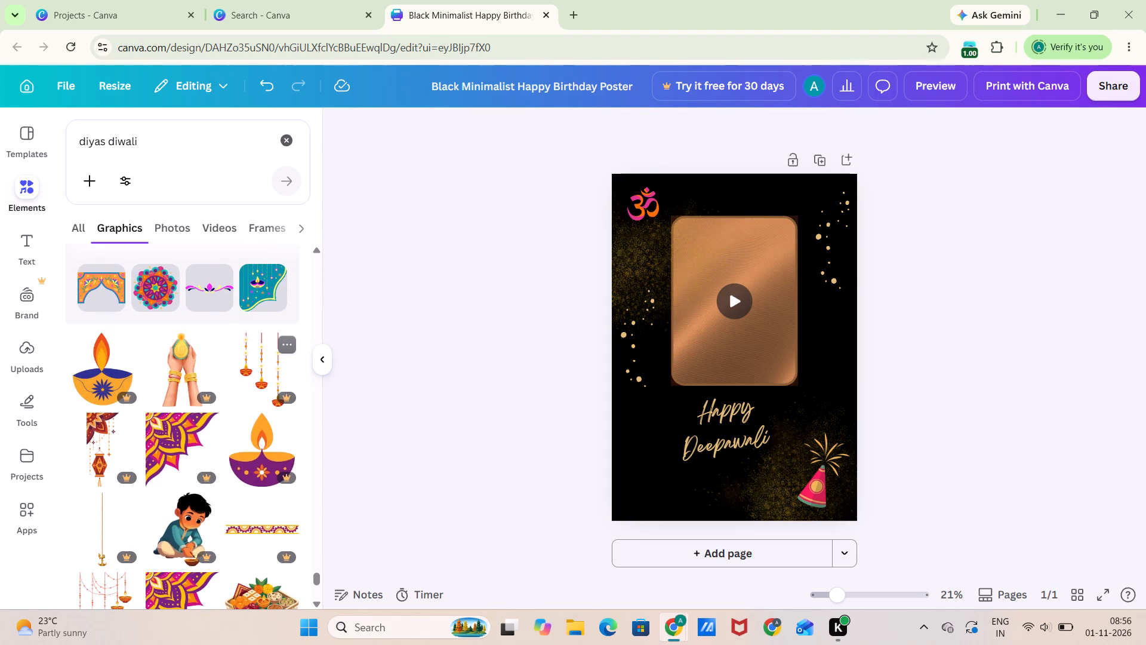
scroll(273, 331, "right", 8)
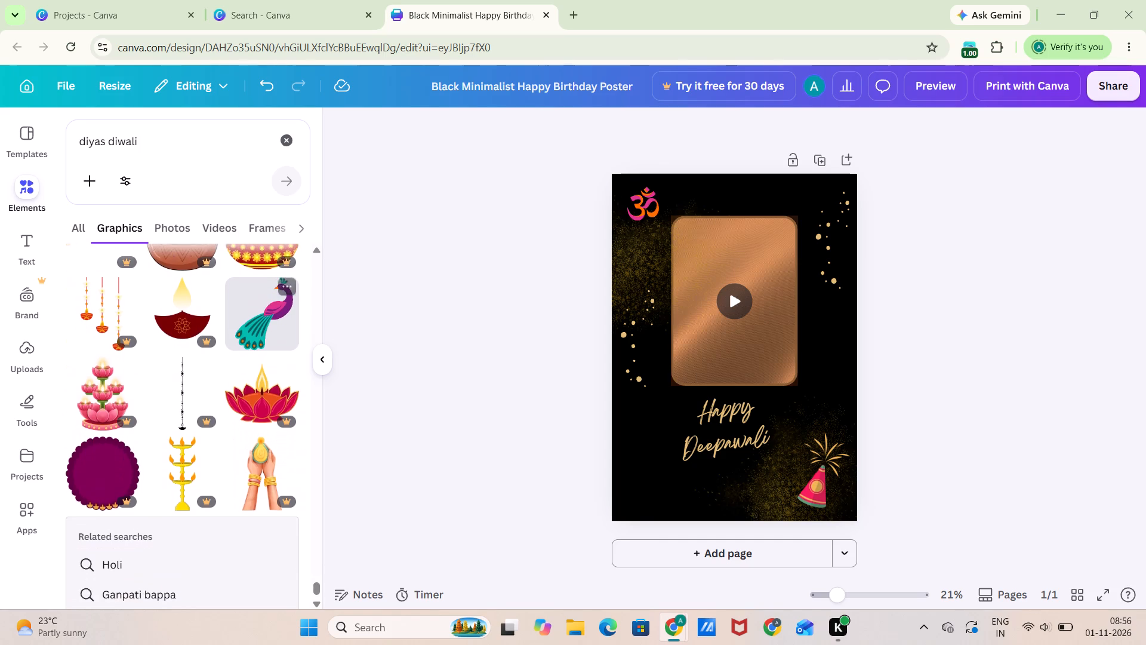
scroll(293, 291, "right", 4)
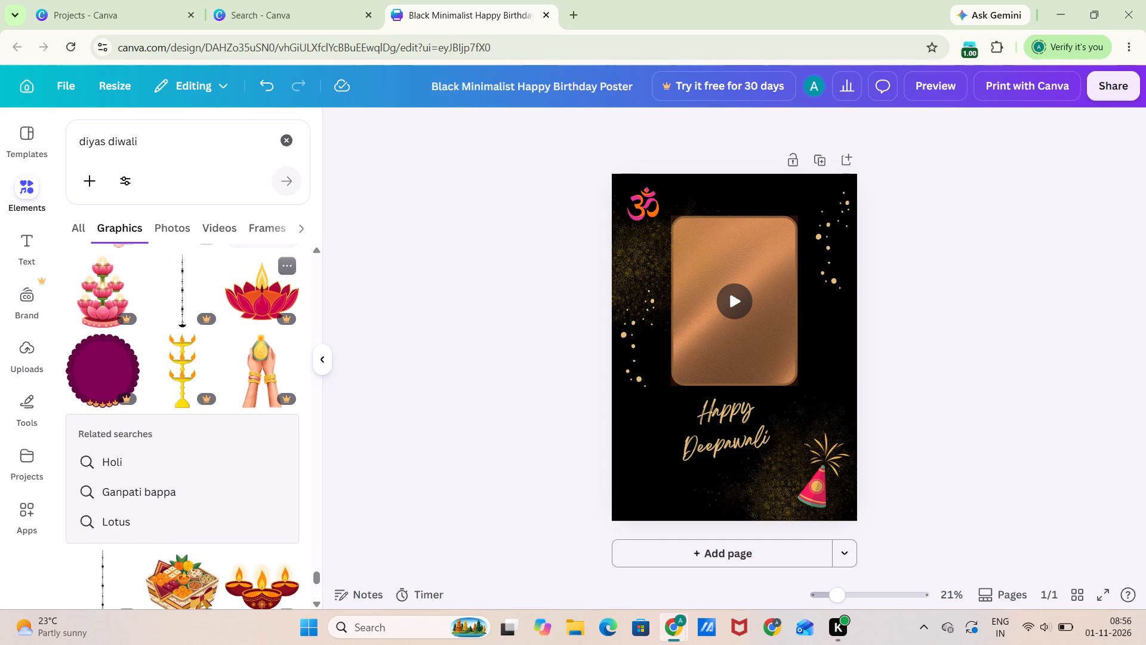
scroll(293, 291, "right", 6)
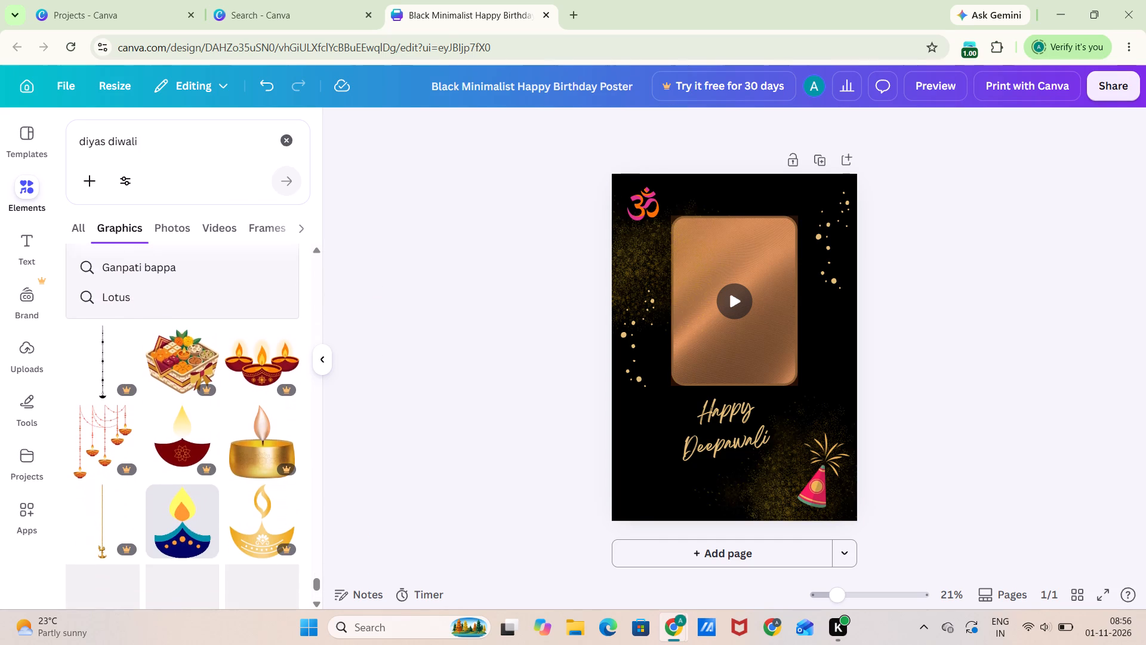
scroll(293, 291, "right", 5)
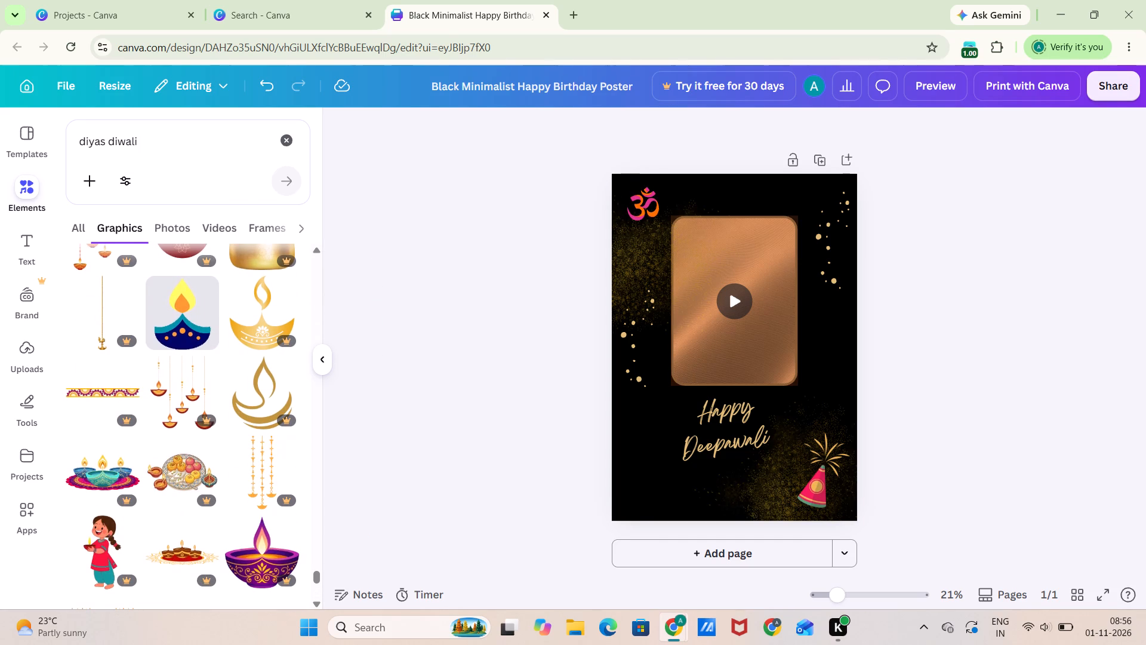
Search the graphics for "diwali laxmi".
left_click(107, 142)
key("BackSpace")
key("BackSpace")
key("BackSpace")
key("BackSpace")
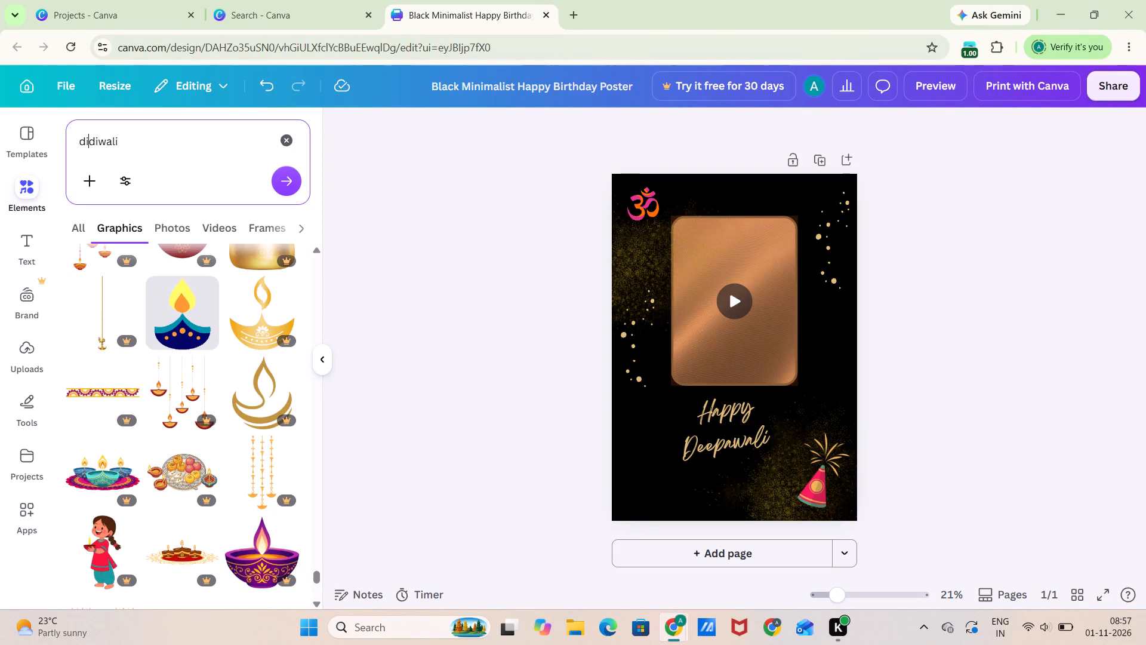
key("BackSpace")
key("BackSpace")
type("la")
type("xmi")
key("space")
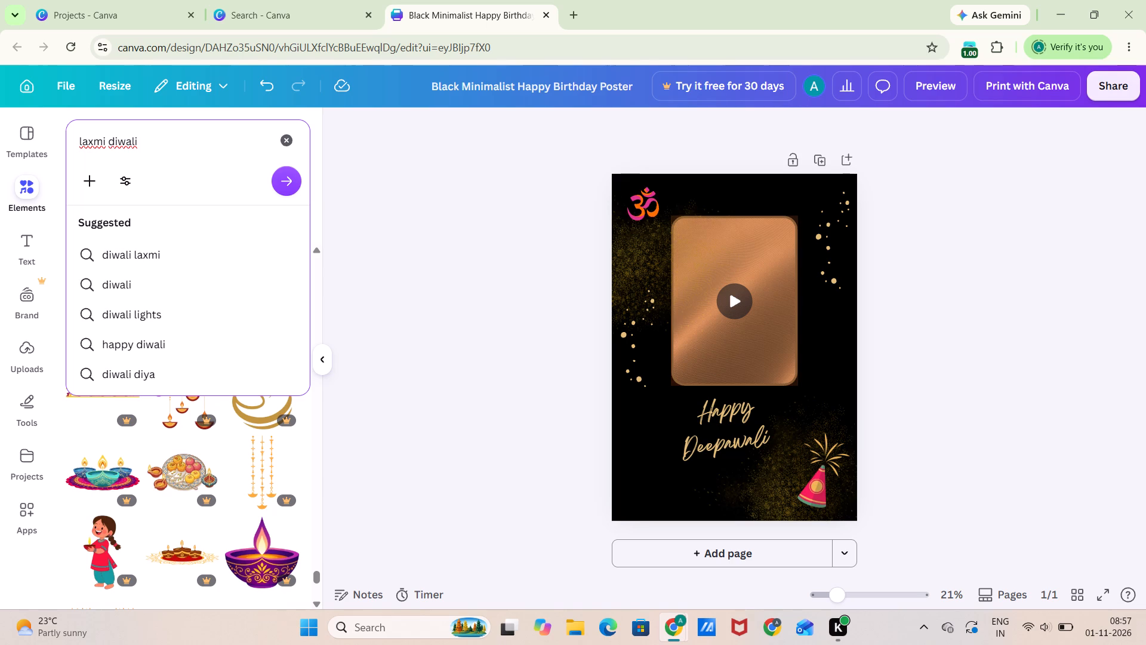
left_click(131, 260)
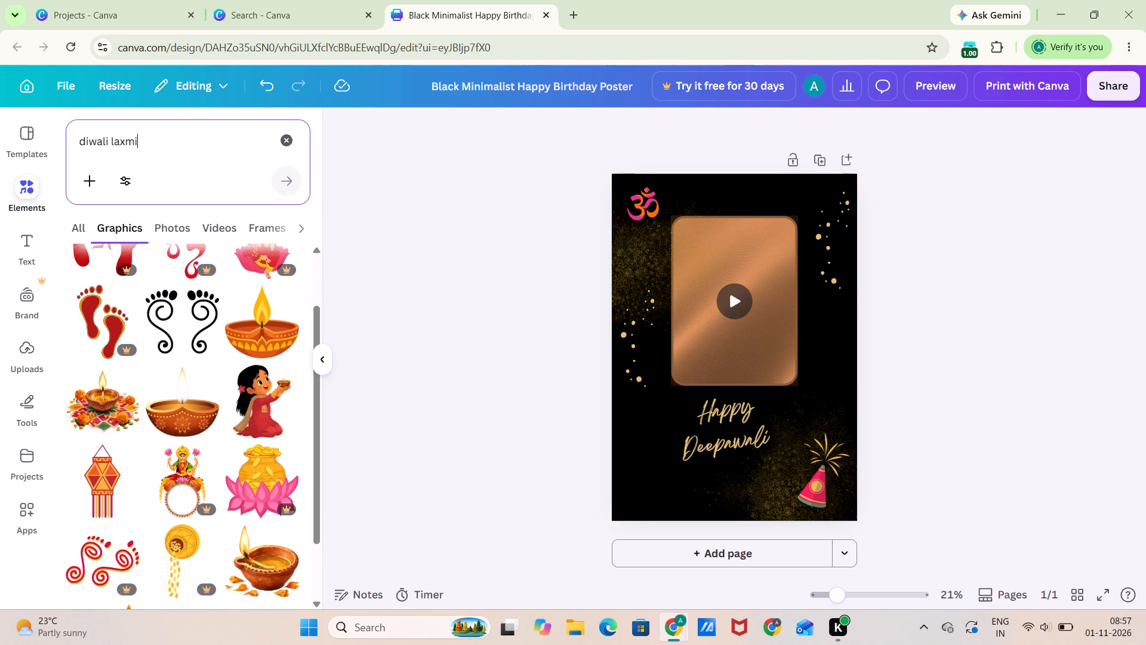
Look through the "diwali laxmi" graphics for a free Laxmi or festive decoration for the poster, and return to the first results.
scroll(131, 260, "down", 3)
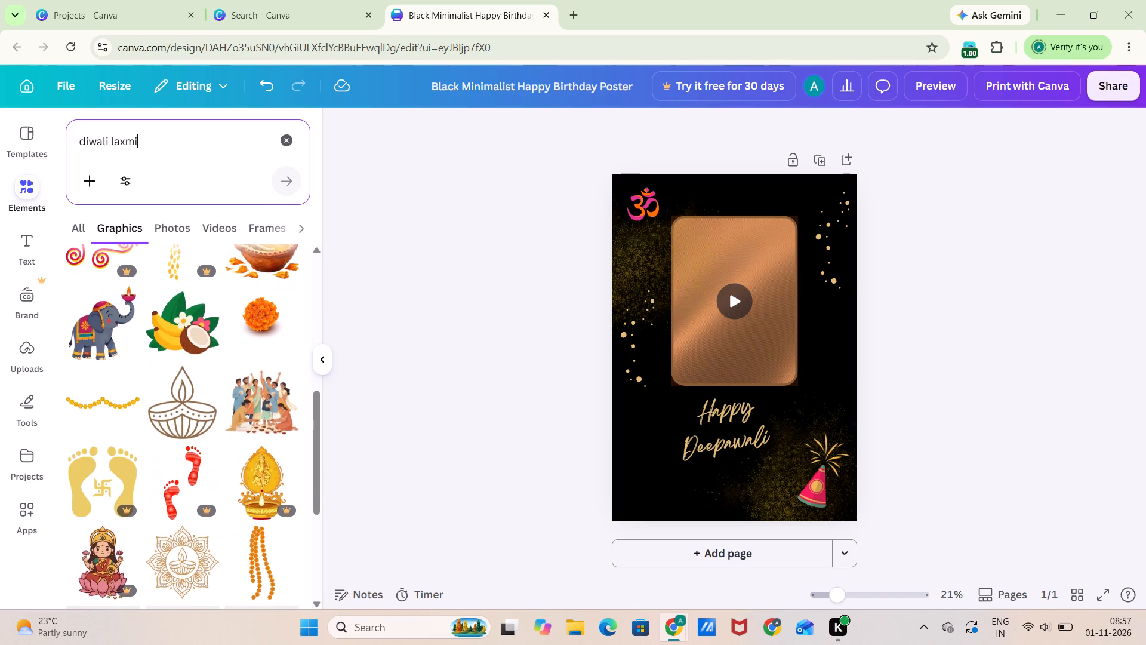
scroll(131, 260, "up", 3)
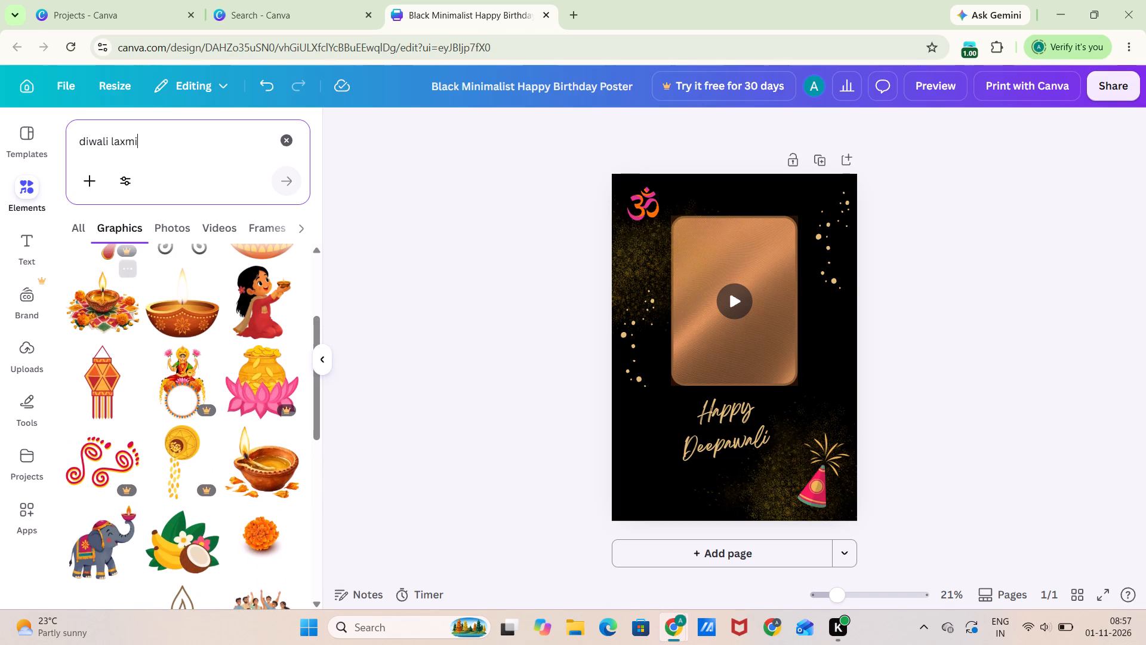
scroll(131, 260, "down", 6)
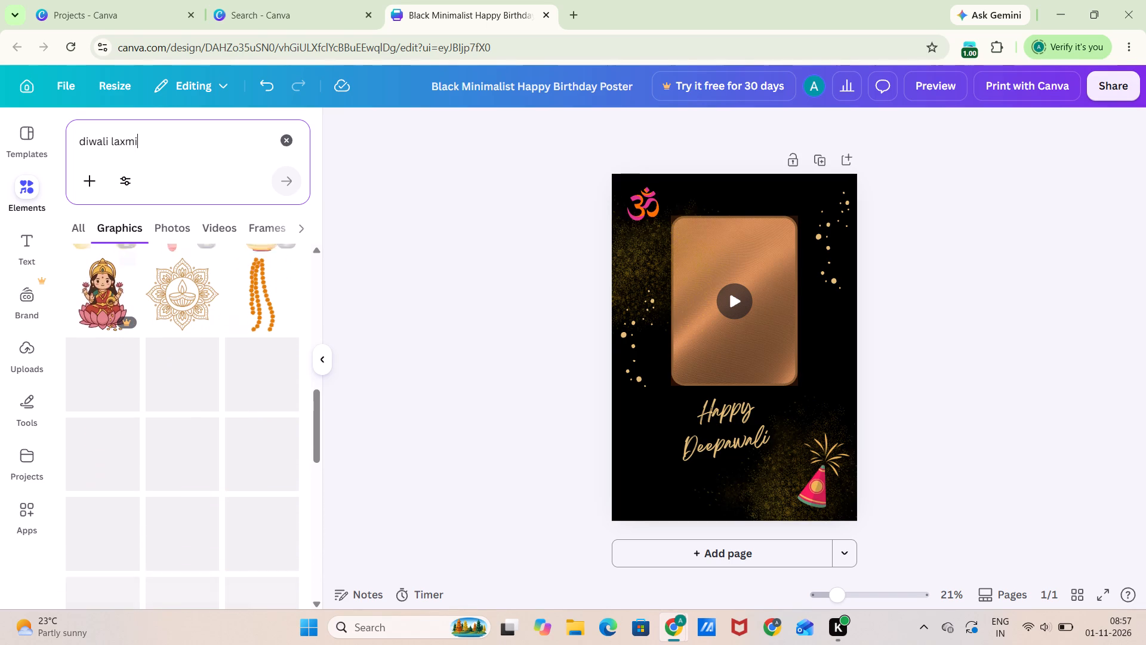
scroll(131, 260, "down", 1)
scroll(132, 258, "right", 2)
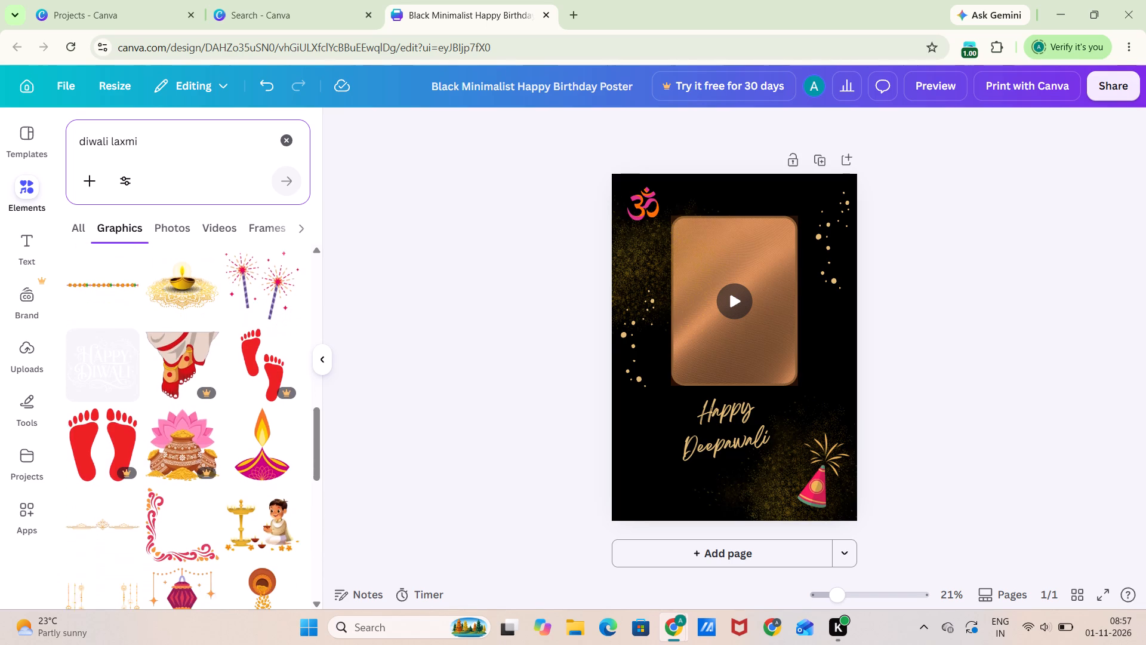
scroll(132, 258, "right", 2)
scroll(132, 258, "down", 5)
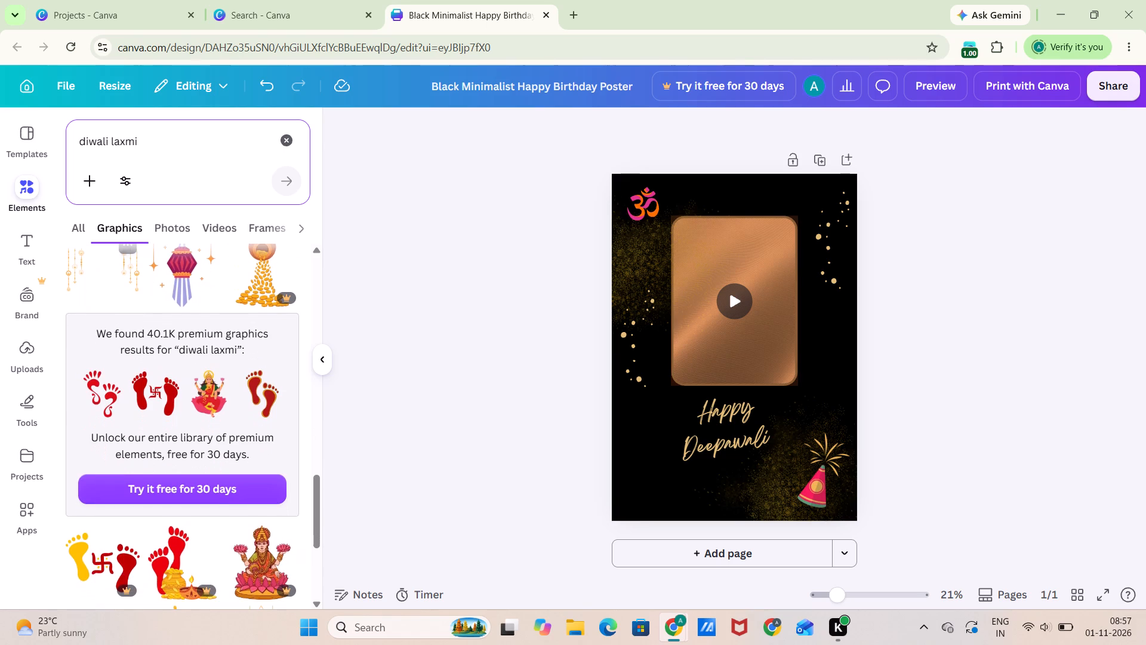
scroll(132, 258, "down", 9)
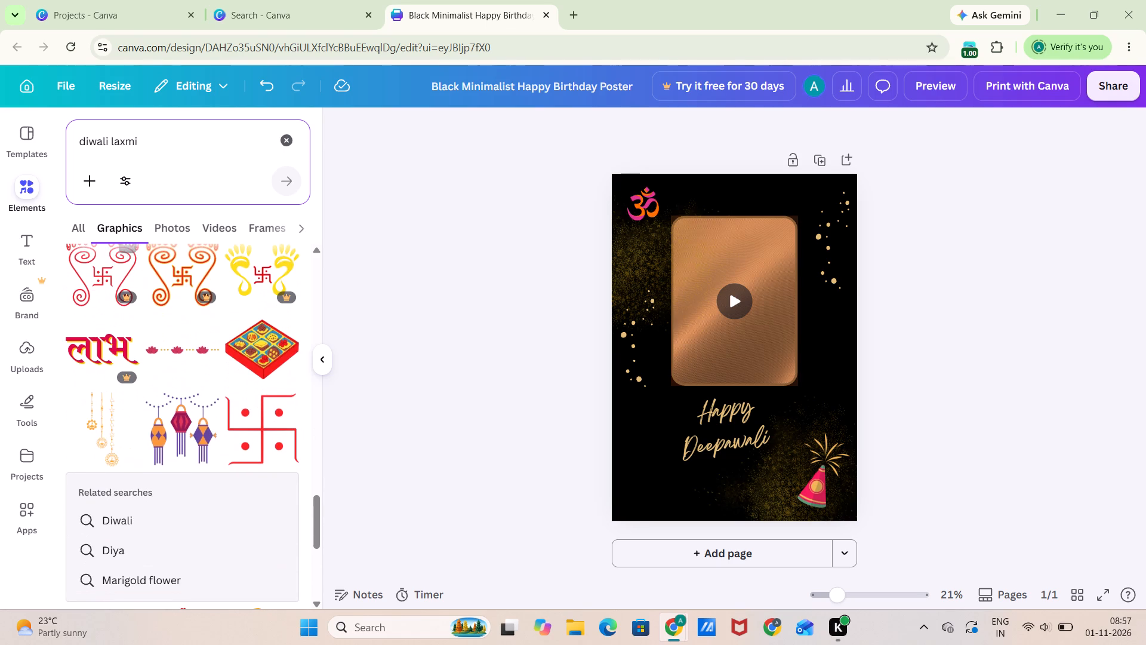
scroll(132, 258, "down", 8)
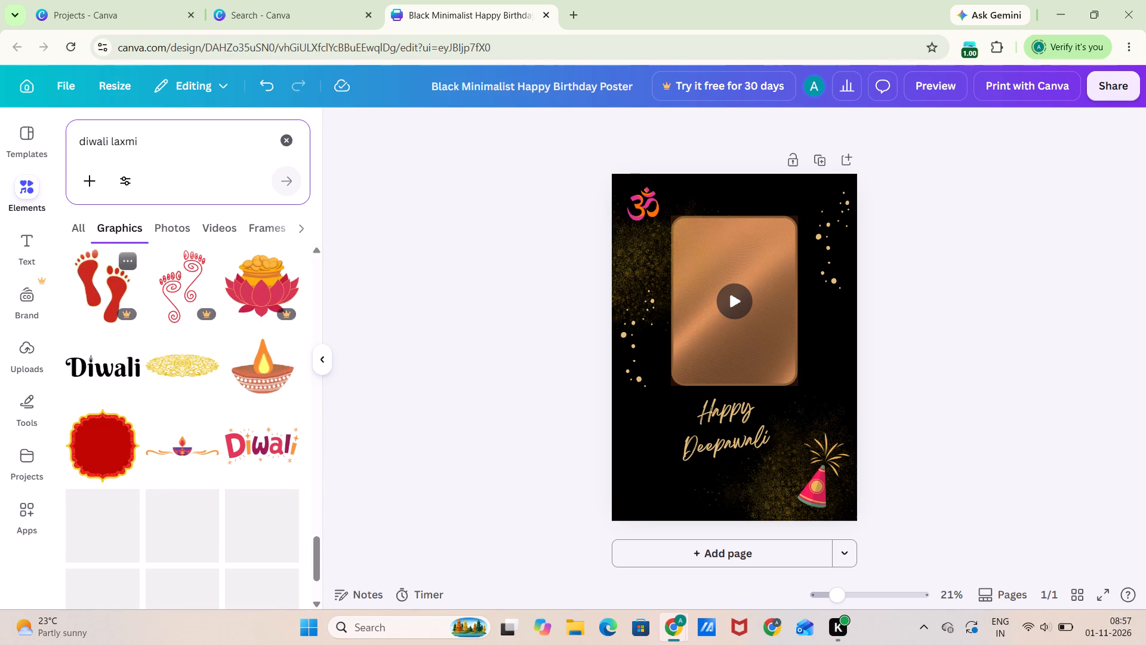
scroll(132, 258, "right", 7)
scroll(132, 258, "down", 3)
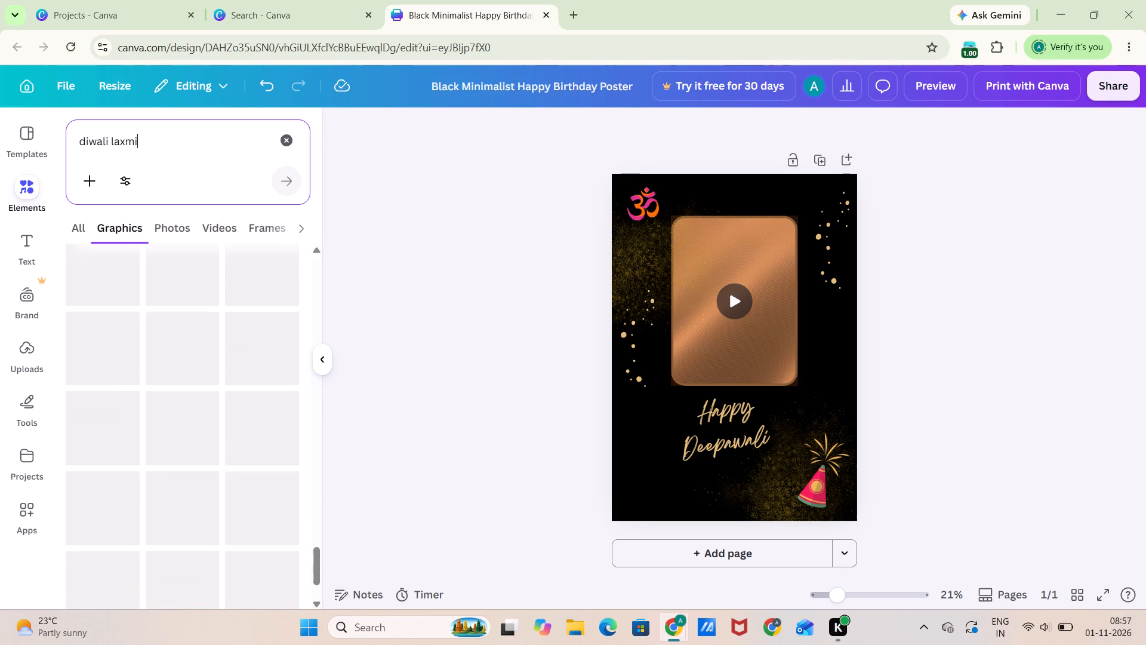
scroll(132, 258, "down", 1)
scroll(132, 258, "up", 15)
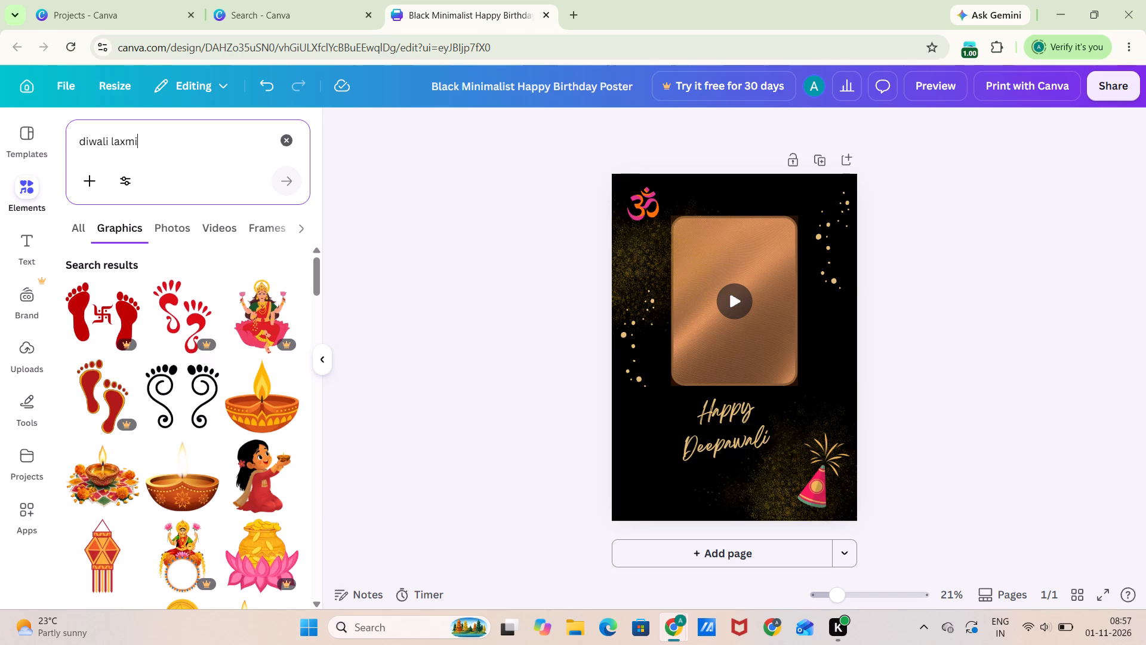
Look further through the "diwali laxmi" graphics for a free Laxmi illustration that suits the poster.
scroll(273, 394, "right", 3)
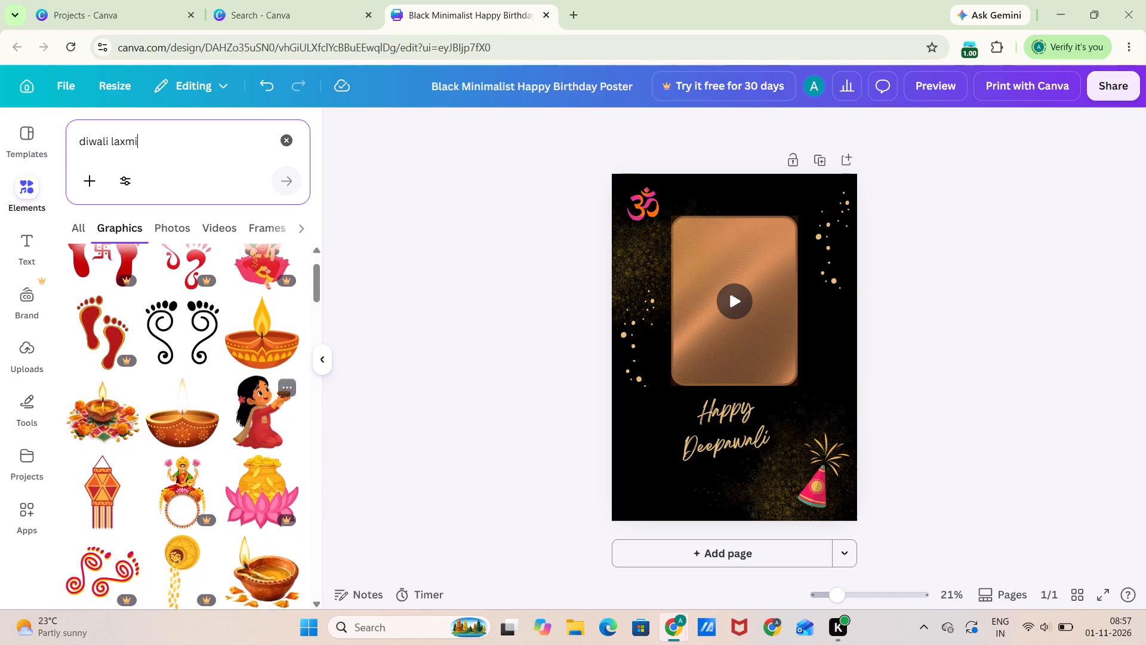
scroll(273, 394, "right", 3)
scroll(298, 343, "right", 6)
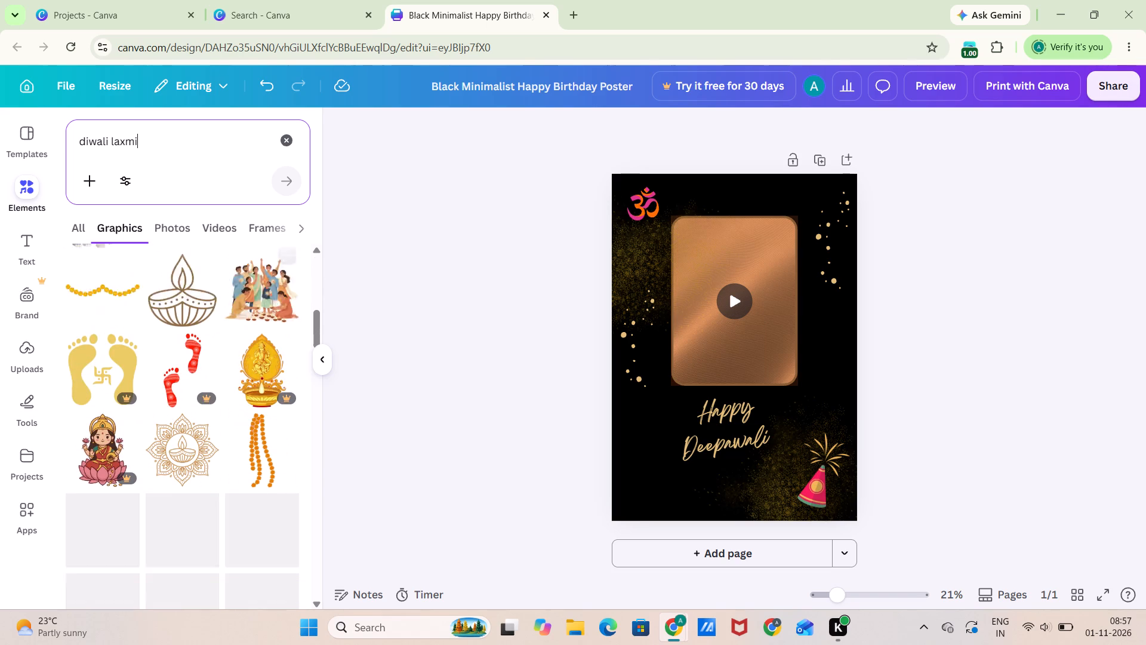
scroll(298, 343, "right", 9)
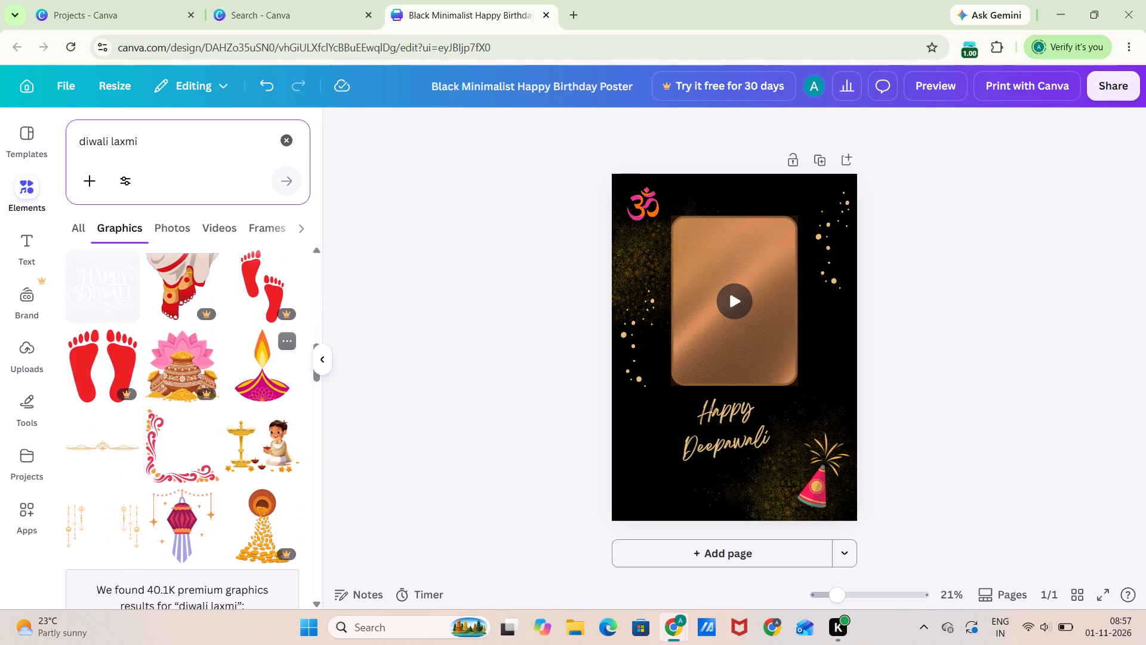
scroll(325, 296, "right", 5)
scroll(190, 384, "right", 3)
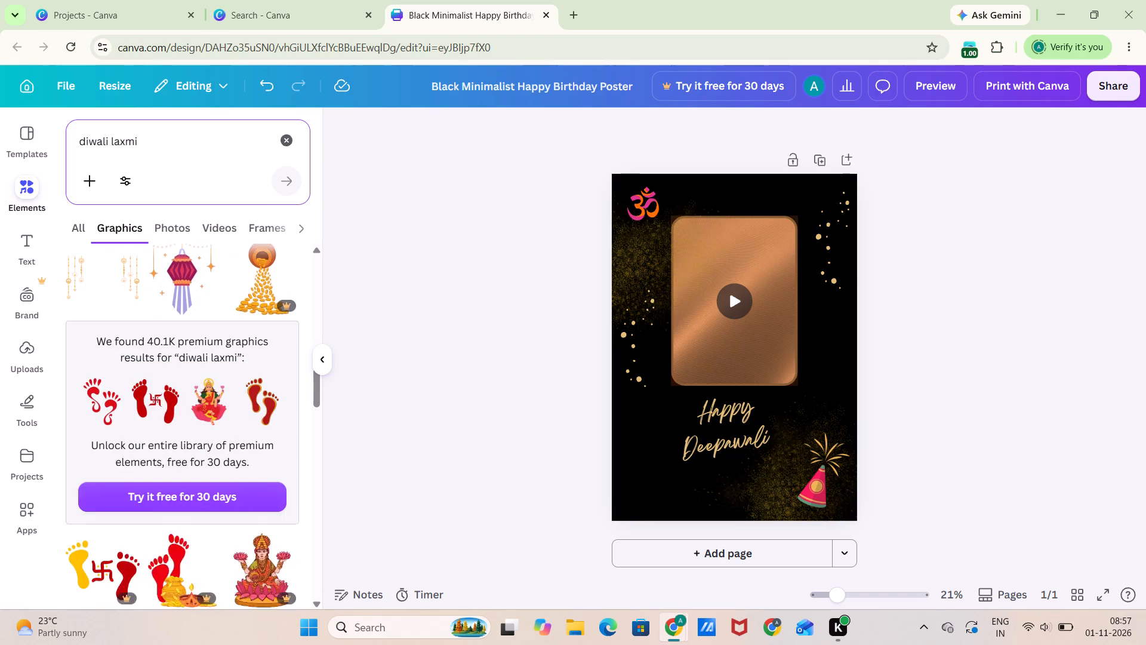
scroll(190, 384, "right", 8)
scroll(190, 384, "up", 1)
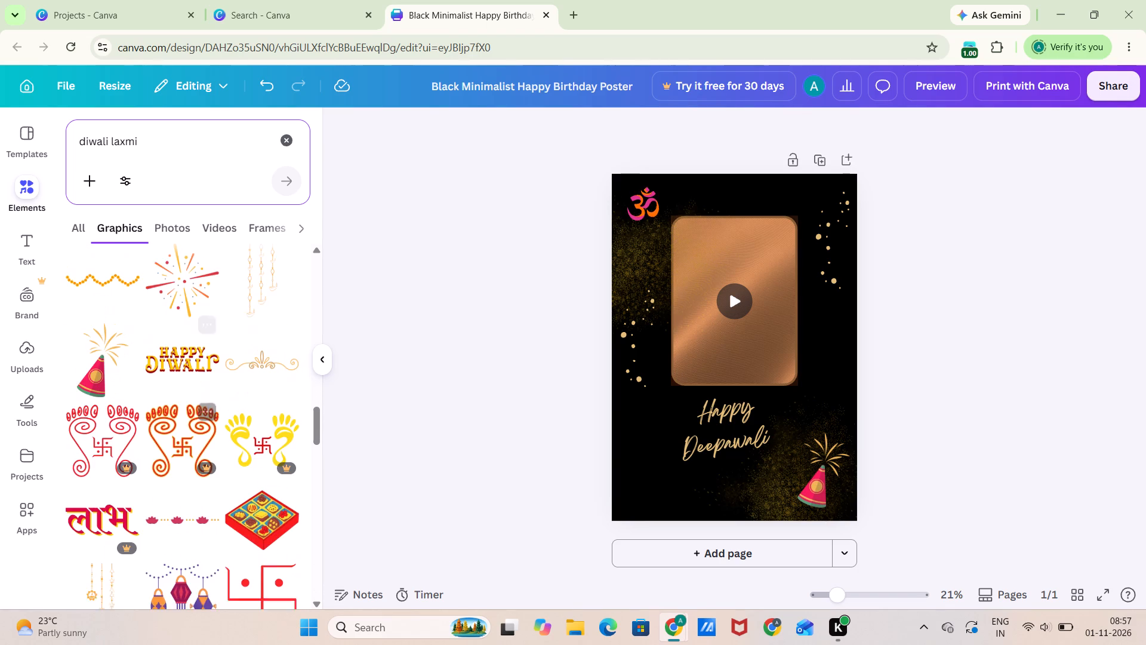
scroll(190, 384, "up", 1)
scroll(192, 368, "down", 1)
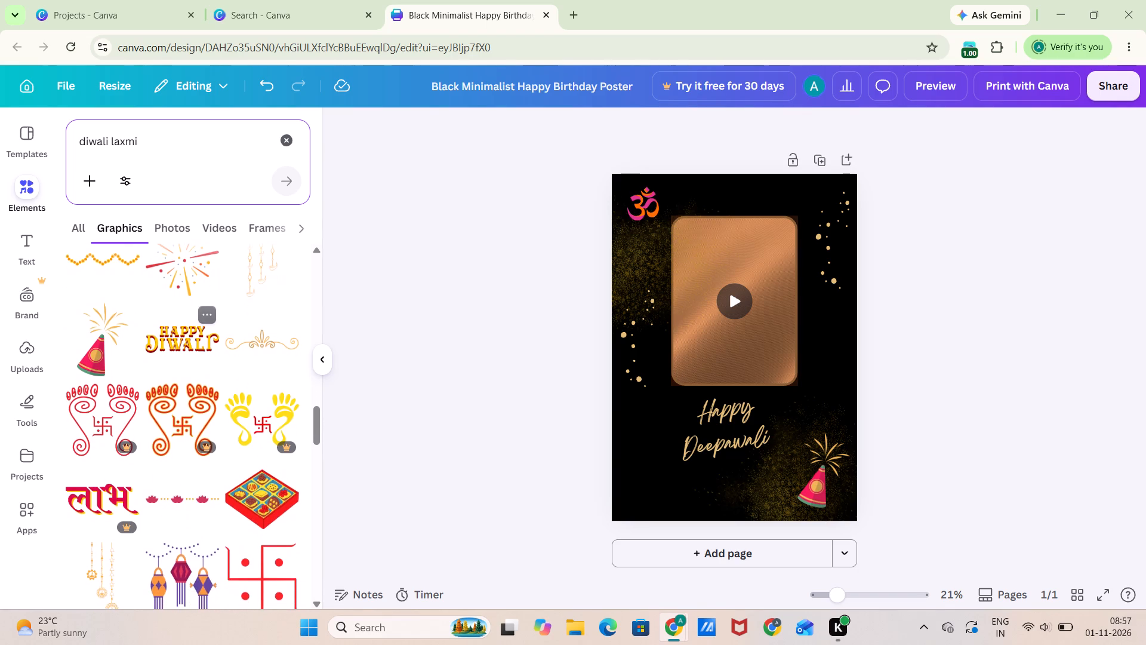
scroll(192, 366, "down", 1)
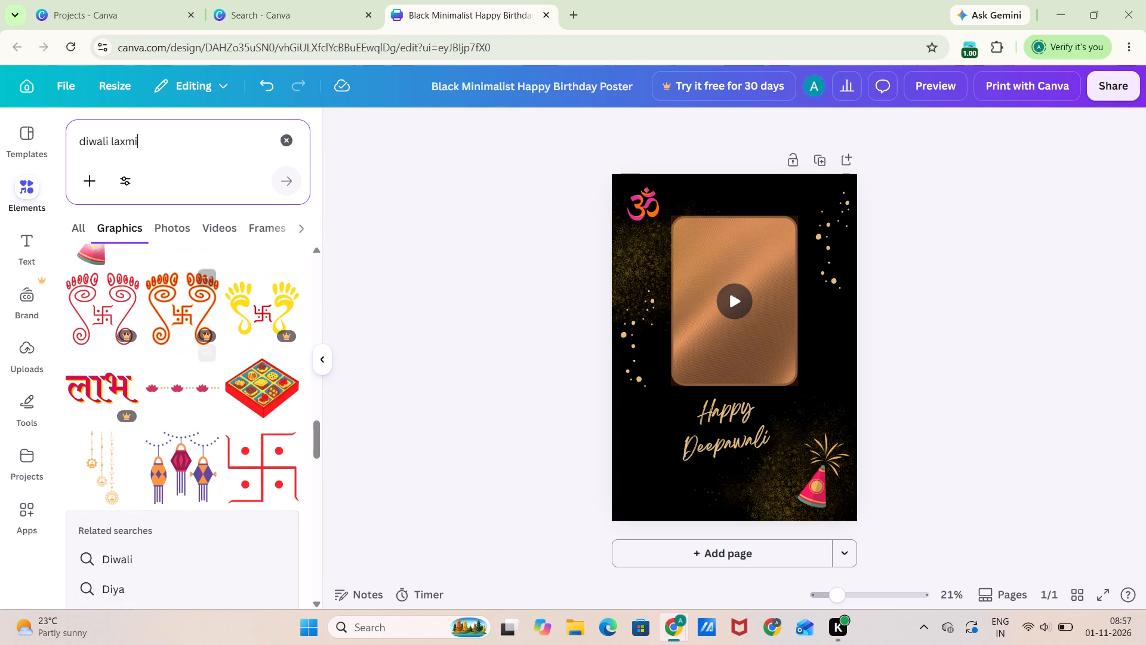
scroll(192, 366, "down", 1)
scroll(208, 309, "down", 2)
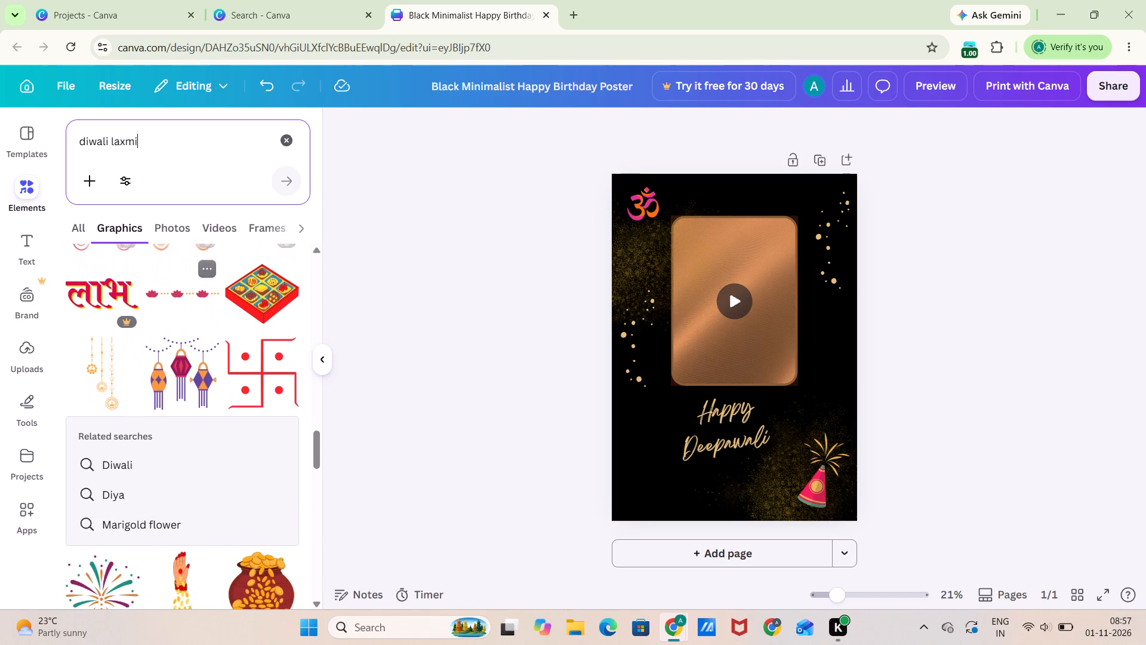
scroll(212, 302, "down", 2)
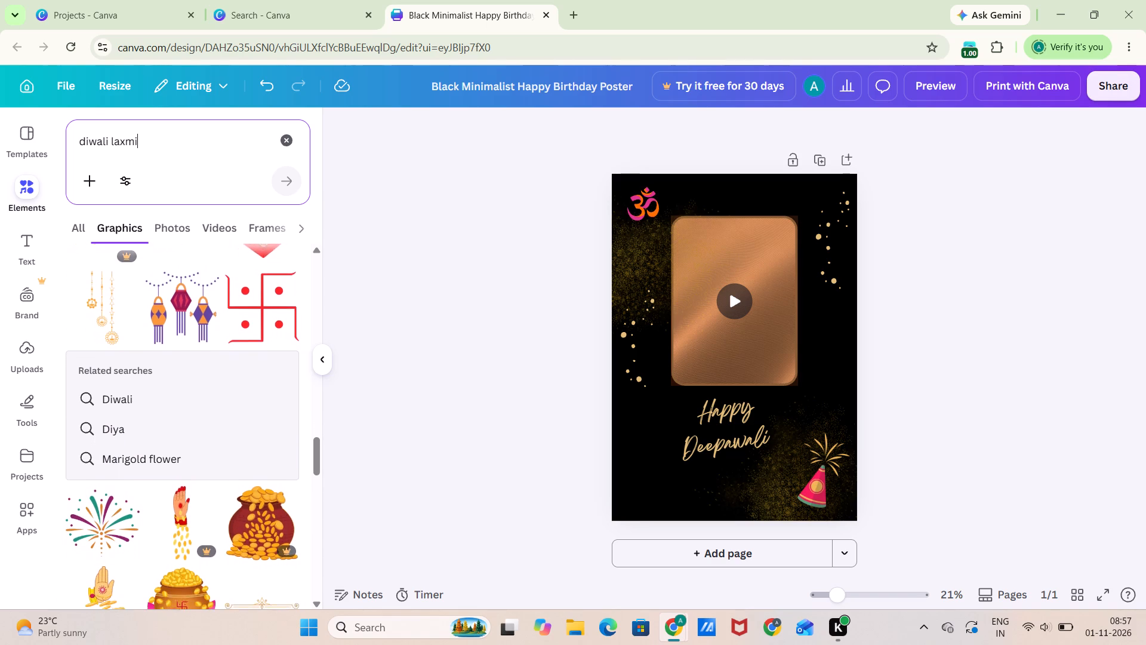
scroll(226, 259, "down", 2)
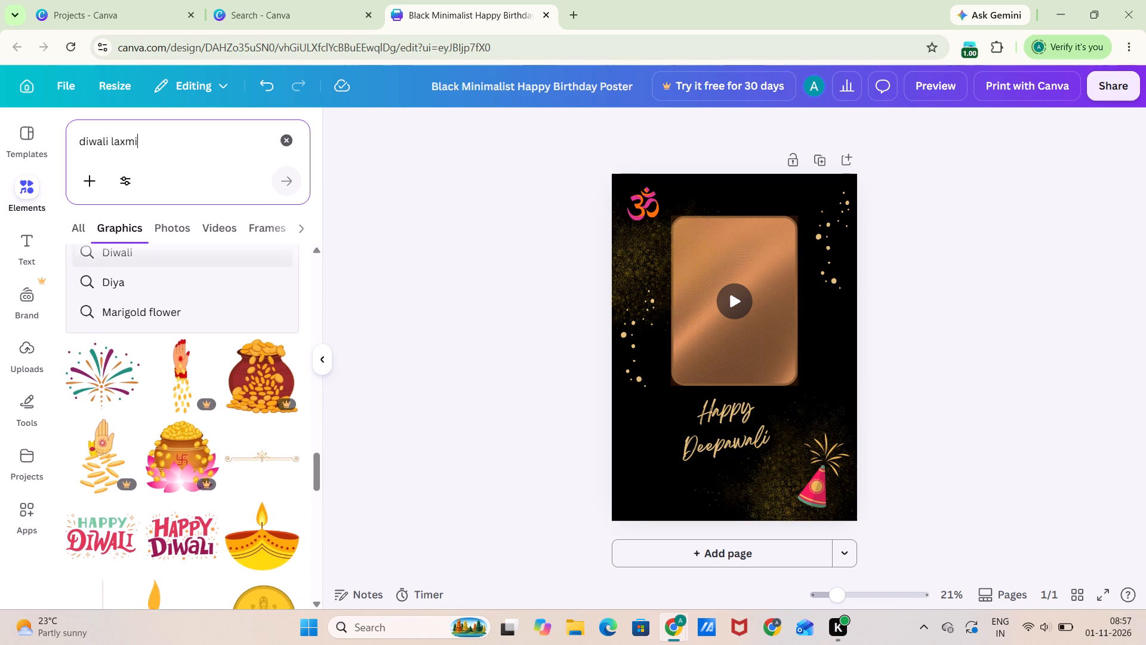
scroll(226, 259, "down", 4)
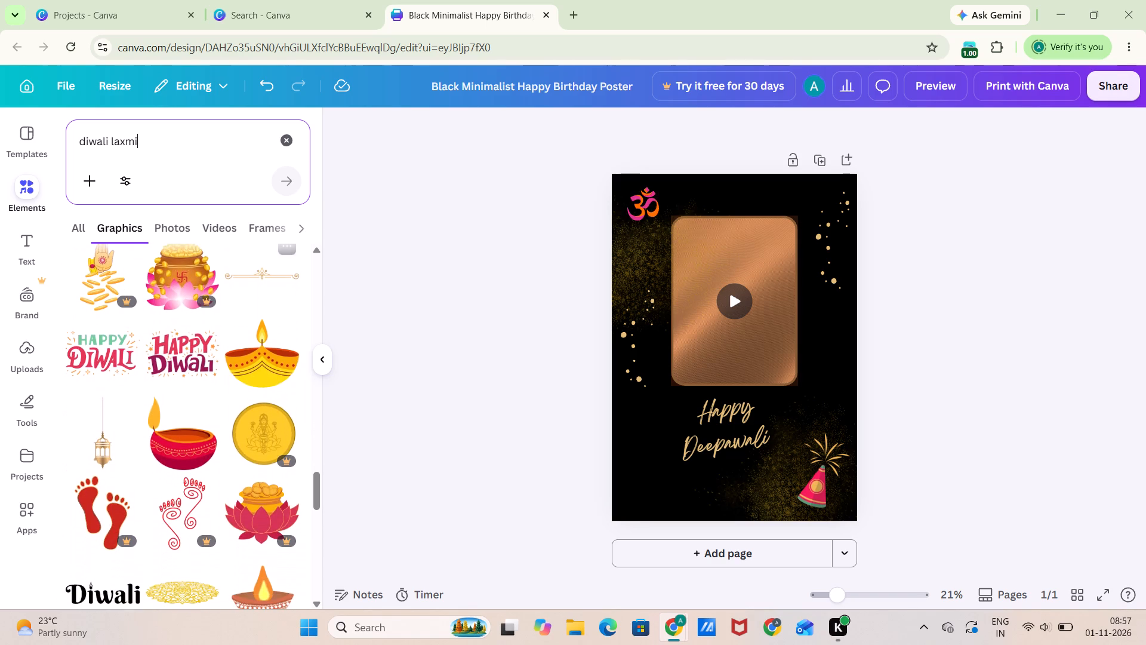
scroll(226, 259, "down", 1)
scroll(228, 250, "right", 4)
scroll(228, 250, "down", 1)
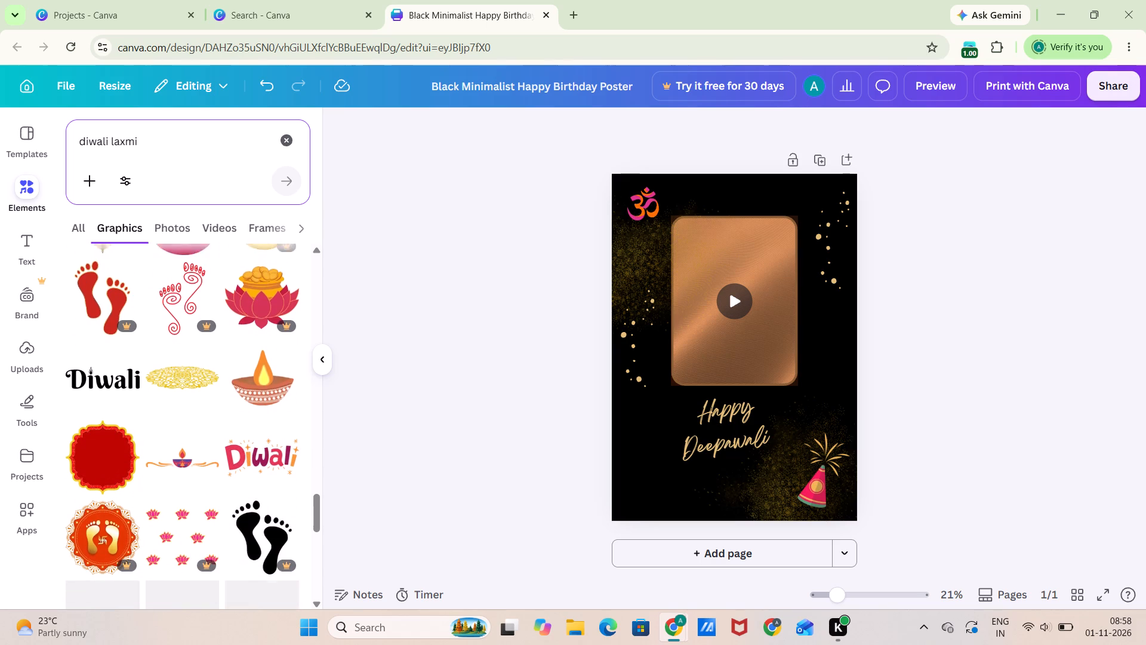
scroll(228, 250, "down", 4)
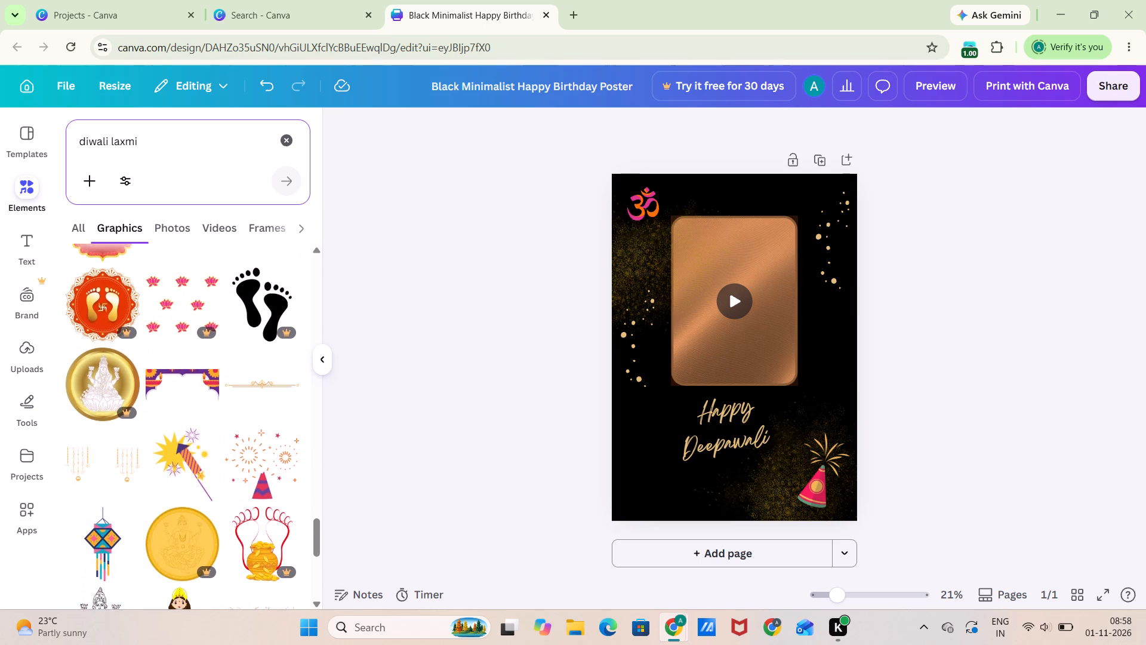
scroll(228, 250, "down", 2)
scroll(251, 184, "down", 1)
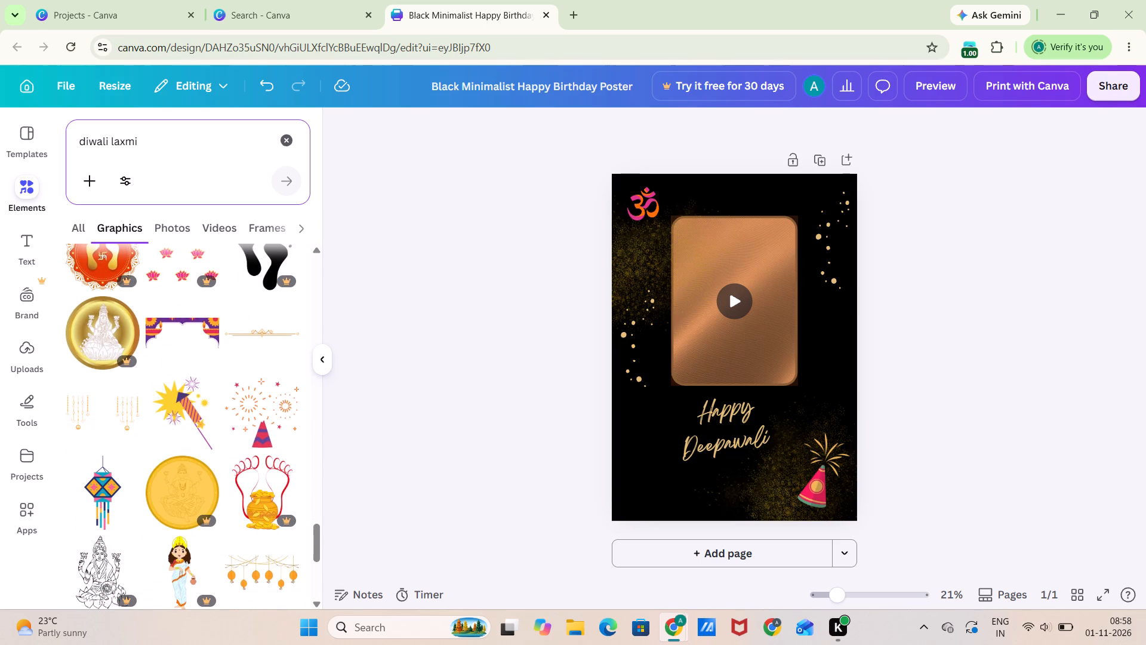
scroll(202, 474, "down", 3)
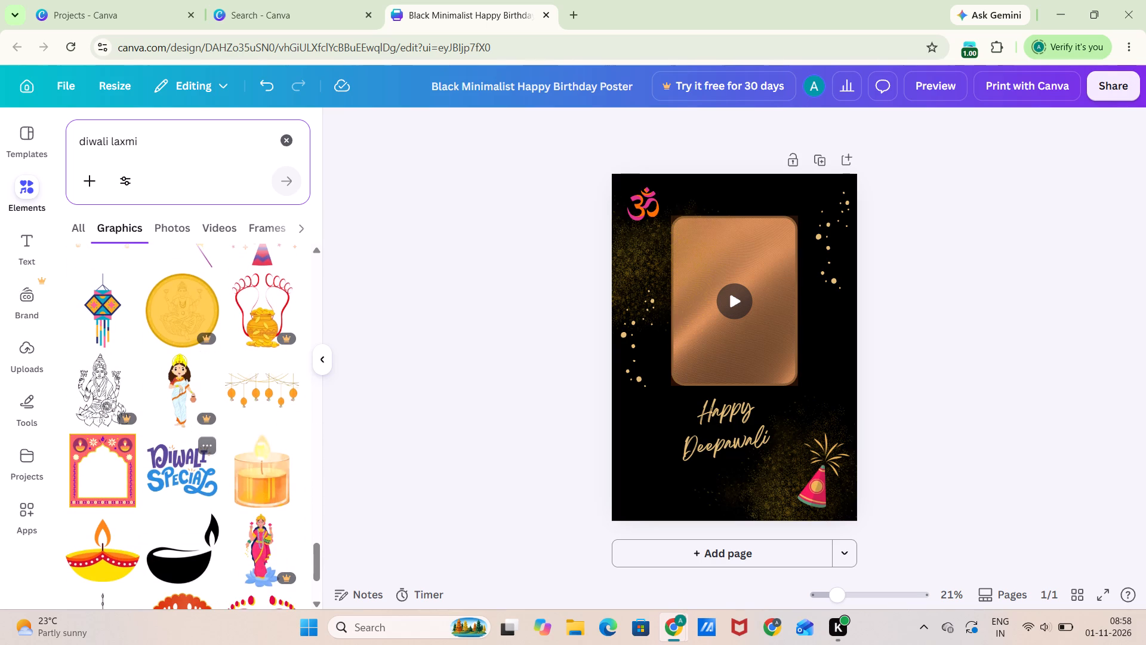
scroll(202, 474, "down", 2)
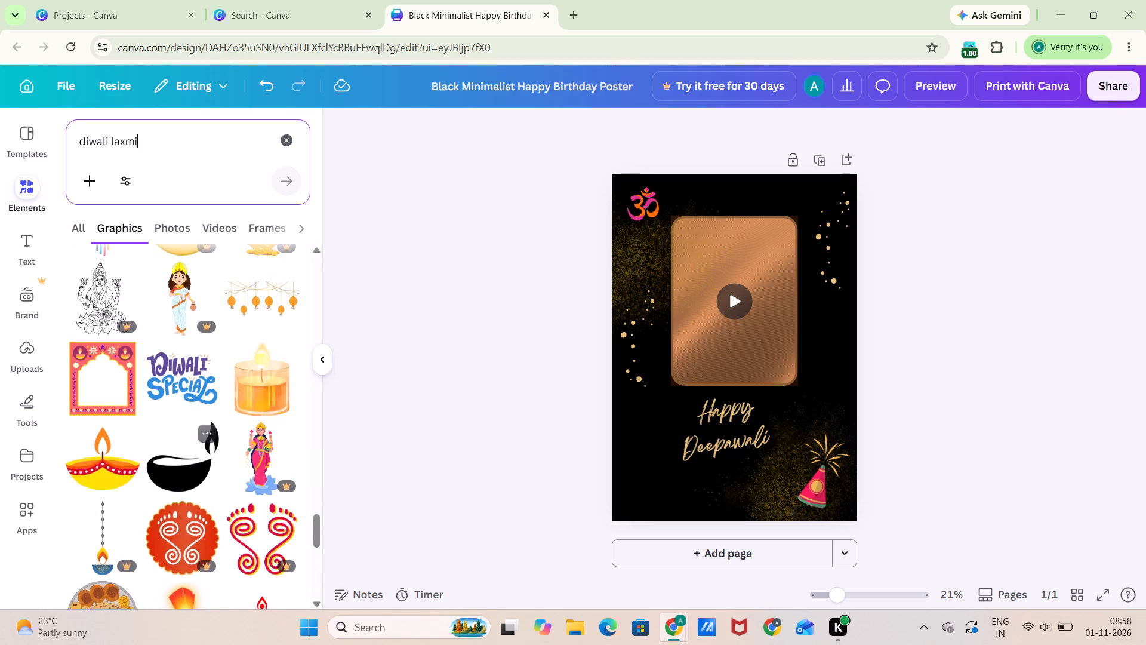
scroll(203, 467, "down", 3)
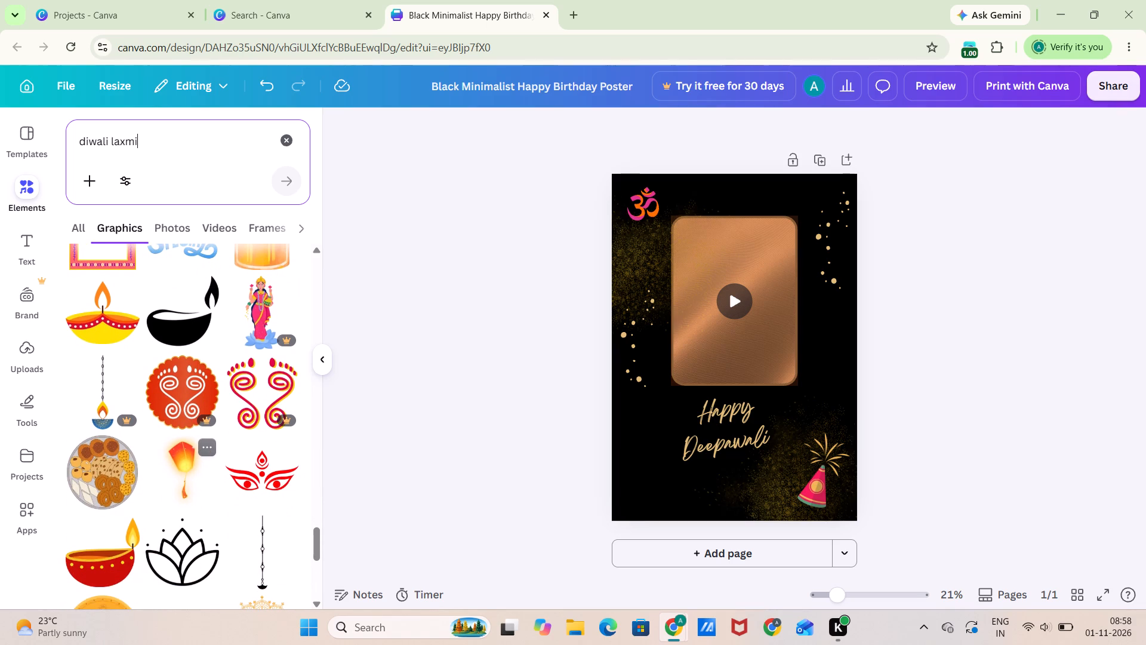
scroll(203, 467, "right", 9)
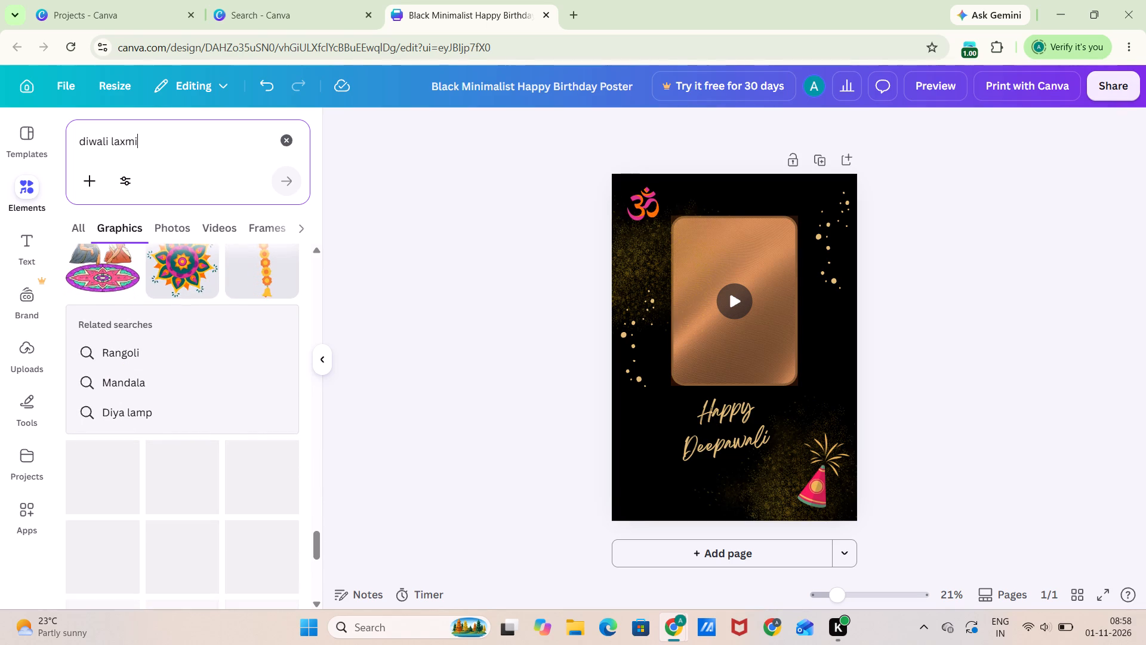
scroll(213, 428, "down", 6)
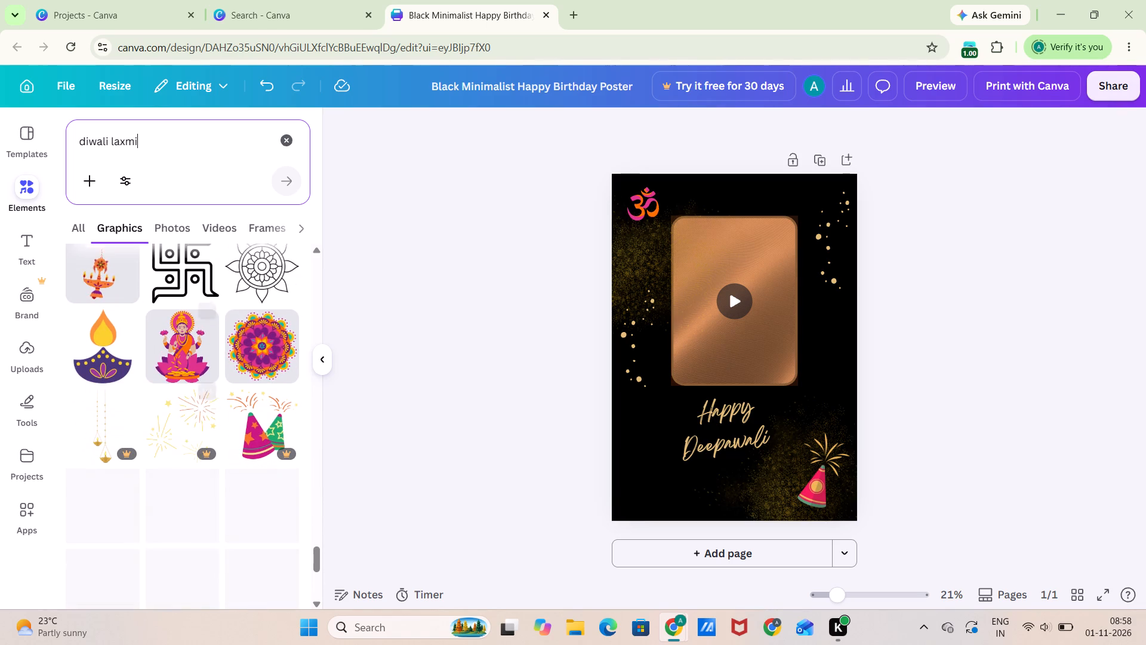
scroll(213, 428, "down", 2)
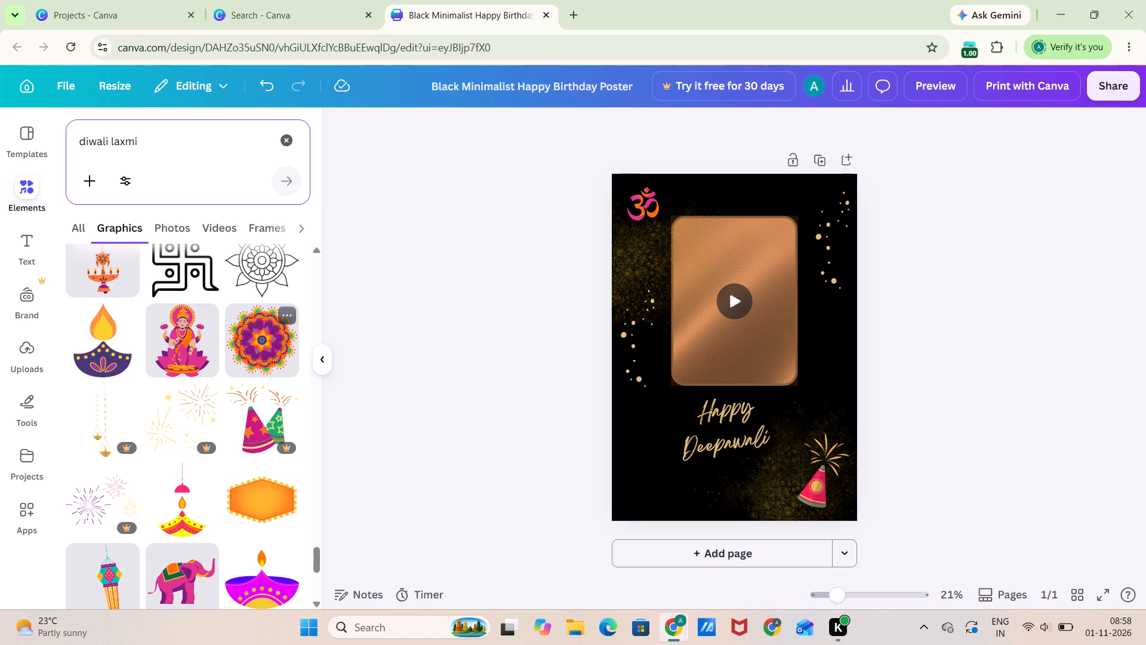
Add the pink-and-orange Laxmi on a lotus graphic to the poster and shrink it to about 11 wide and 11 high.
left_click_drag(263, 333, 214, 342)
left_click(184, 342)
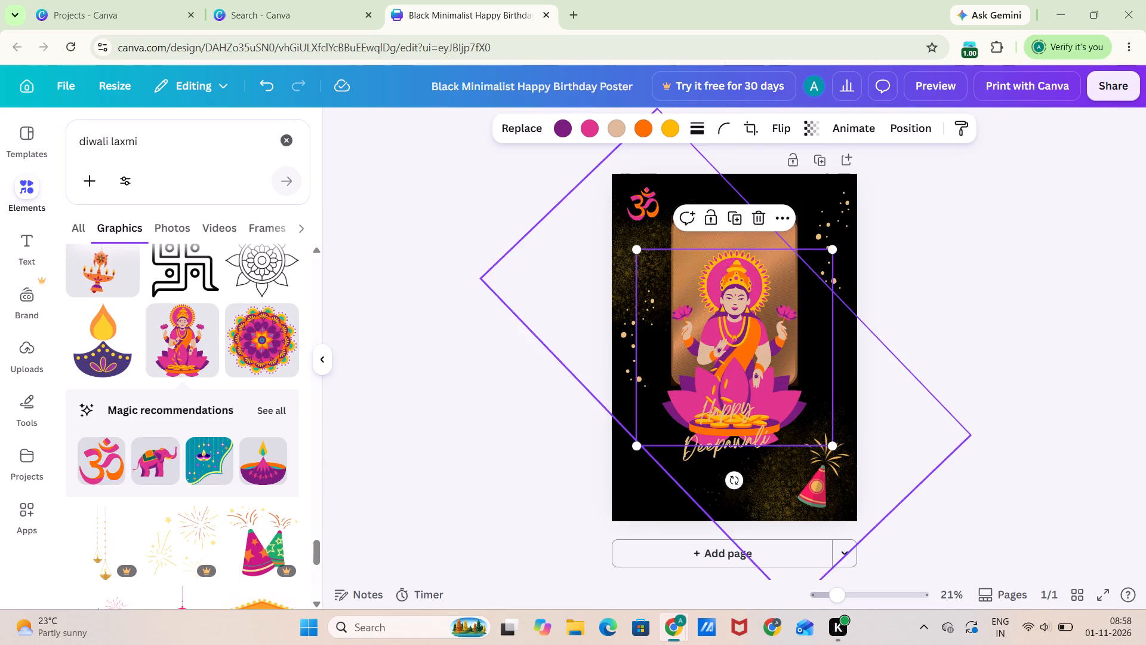
left_click_drag(834, 249, 801, 313)
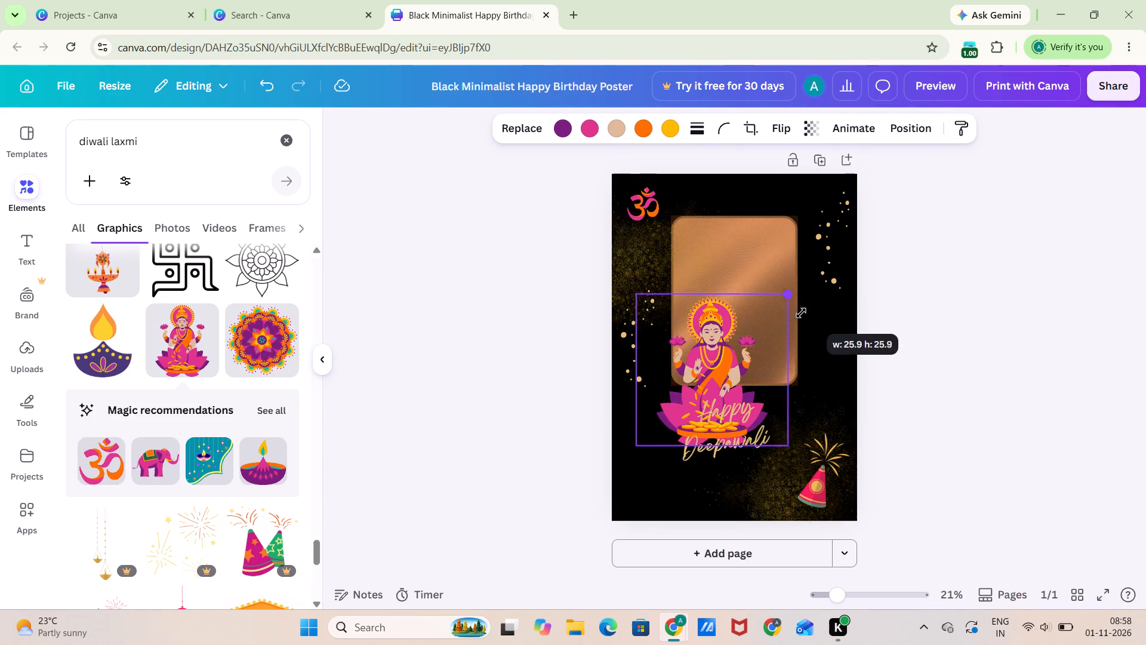
left_click_drag(801, 313, 740, 415)
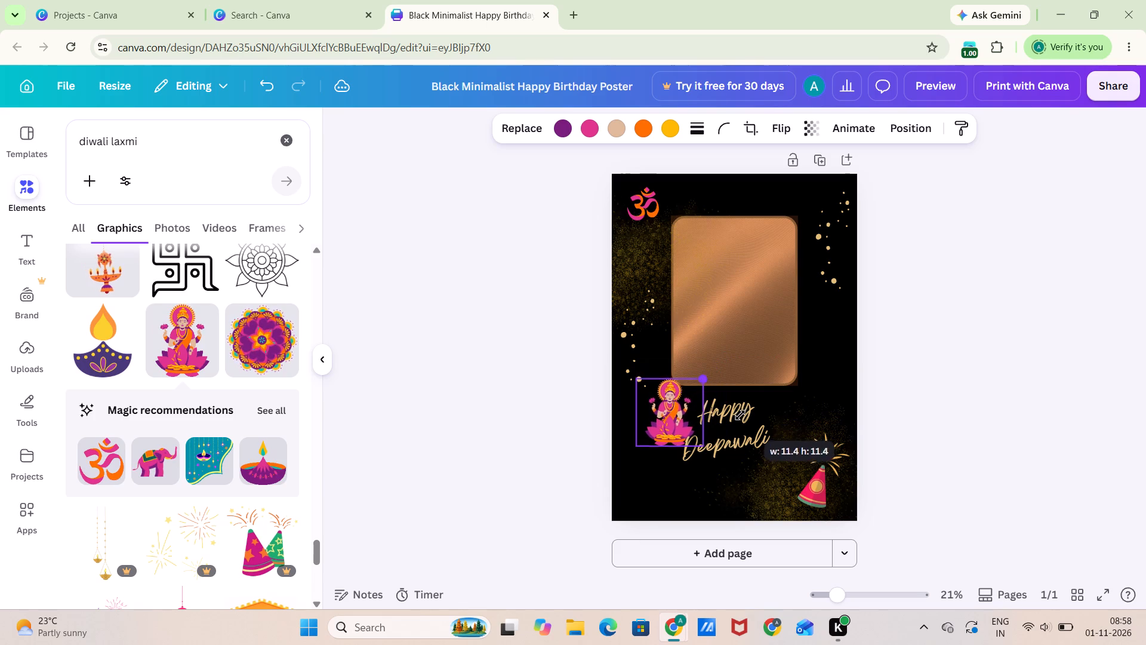
left_click_drag(740, 415, 738, 419)
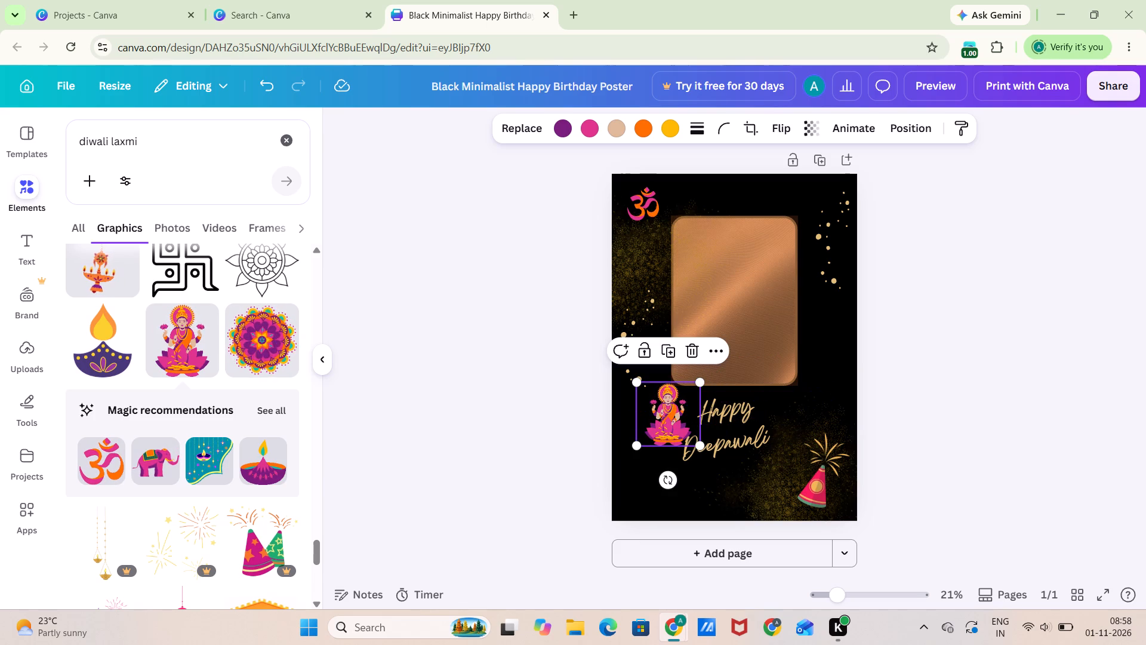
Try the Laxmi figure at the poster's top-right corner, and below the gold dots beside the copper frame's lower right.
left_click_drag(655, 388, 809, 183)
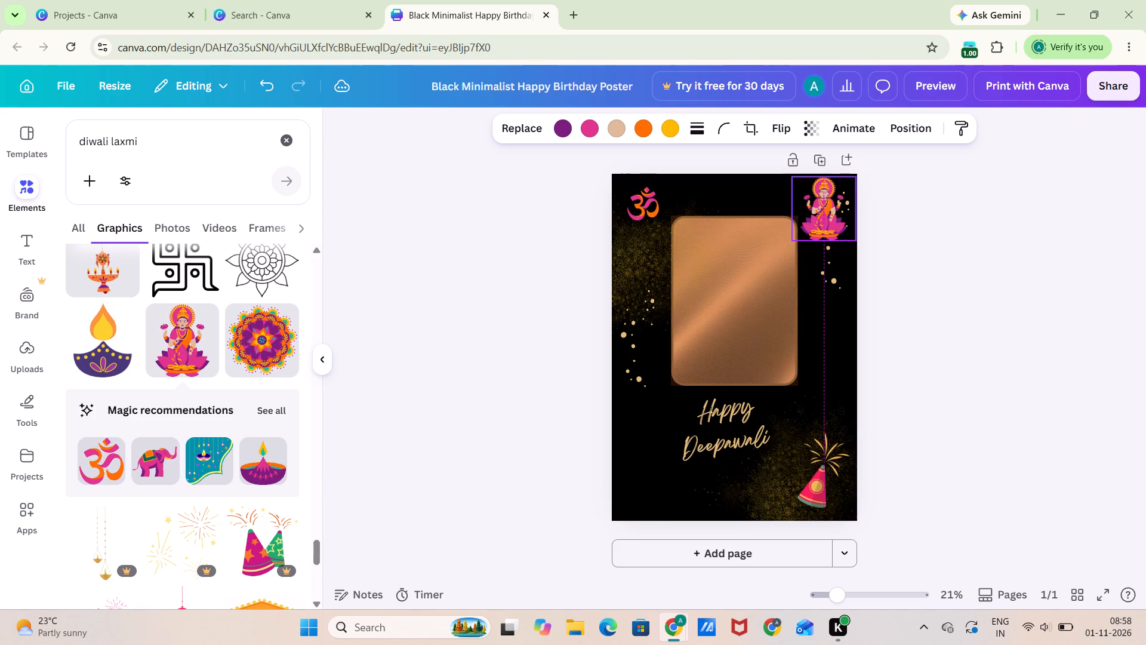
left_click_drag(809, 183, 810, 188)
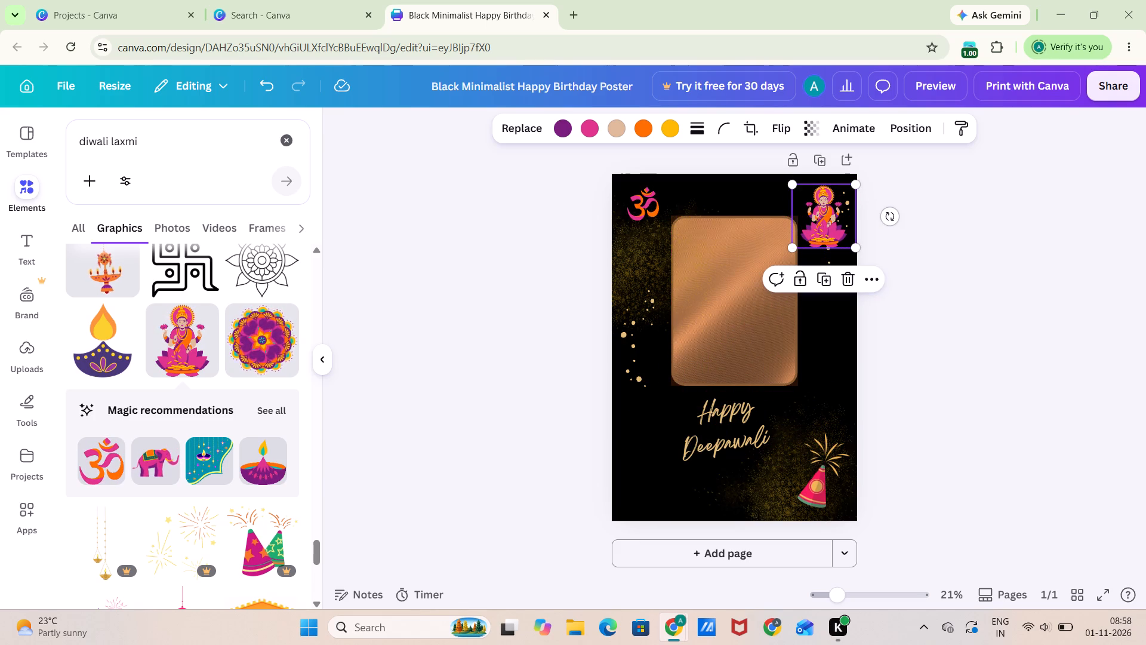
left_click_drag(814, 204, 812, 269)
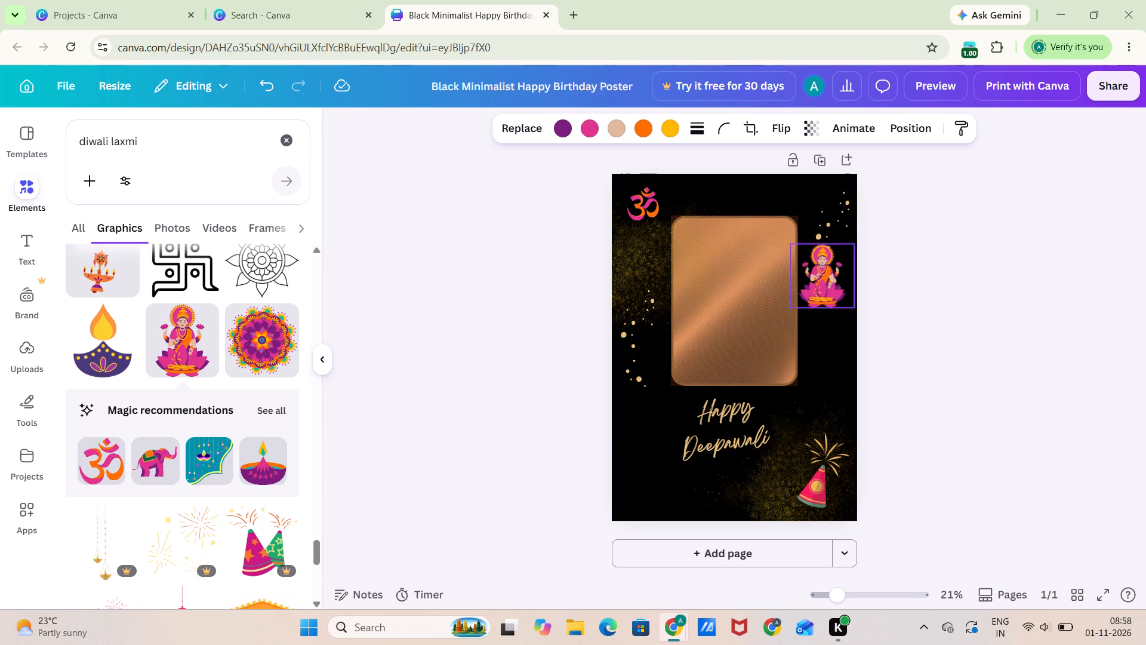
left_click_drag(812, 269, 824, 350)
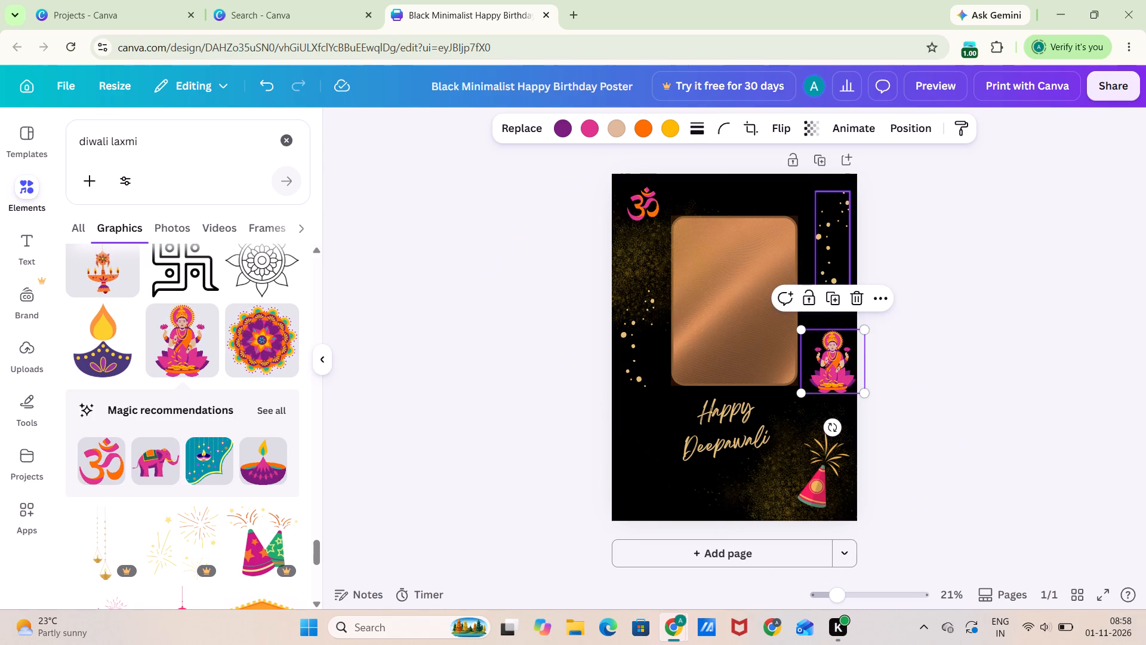
Shift the gold dots right of the frame downward and place the Laxmi figure in the poster's top-right corner above them.
left_click_drag(827, 236, 831, 272)
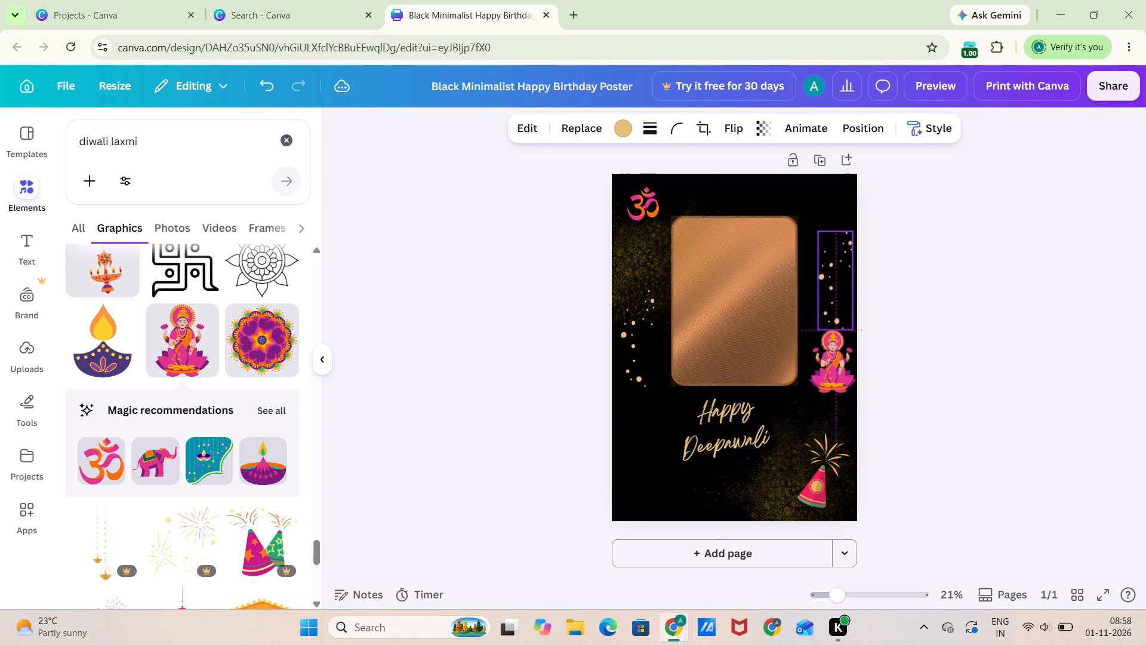
left_click_drag(831, 272, 830, 272)
left_click_drag(825, 355, 820, 201)
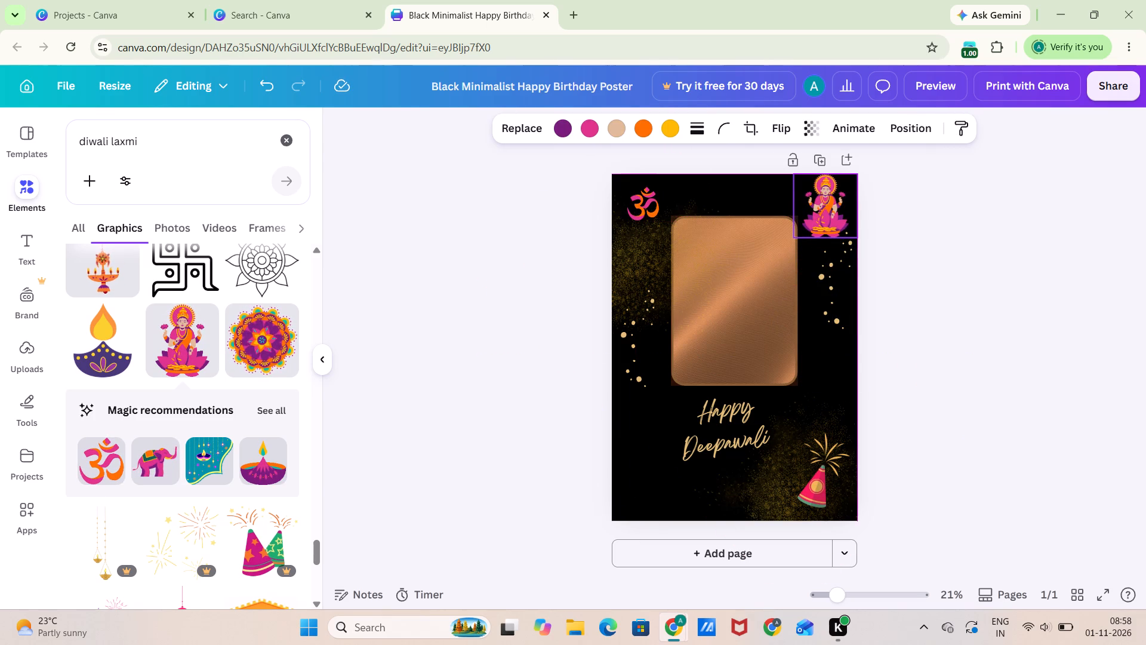
left_click_drag(820, 201, 820, 205)
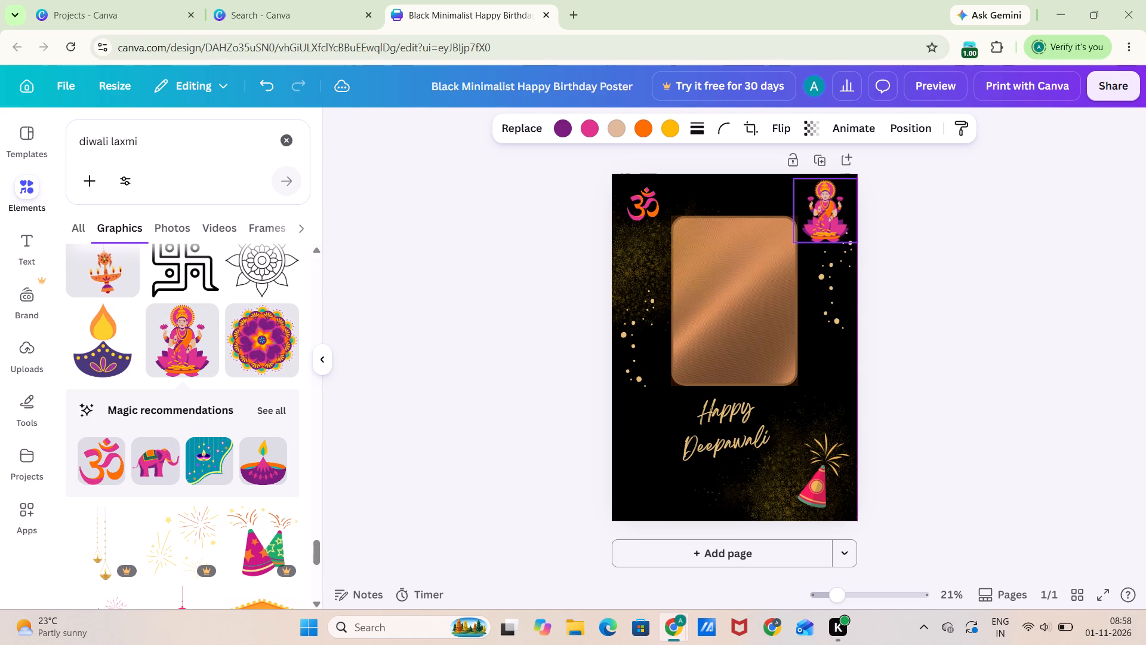
left_click_drag(820, 205, 821, 203)
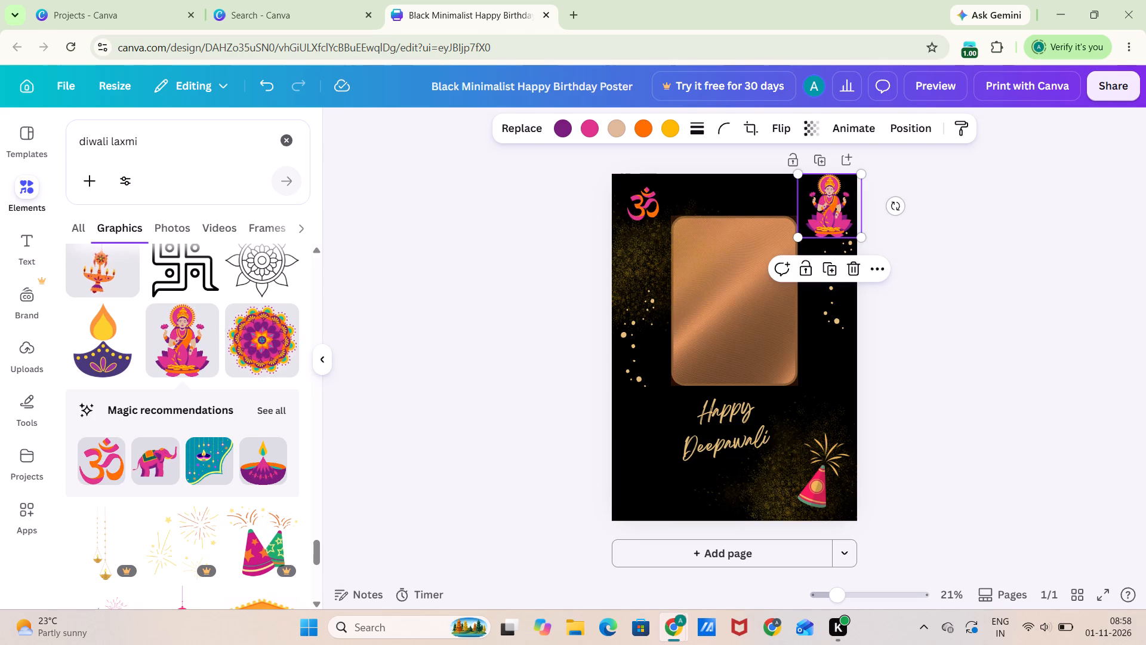
Move the gold dots right of the frame further down, leaving a small gap below the Laxmi figure.
left_click_drag(839, 300, 839, 308)
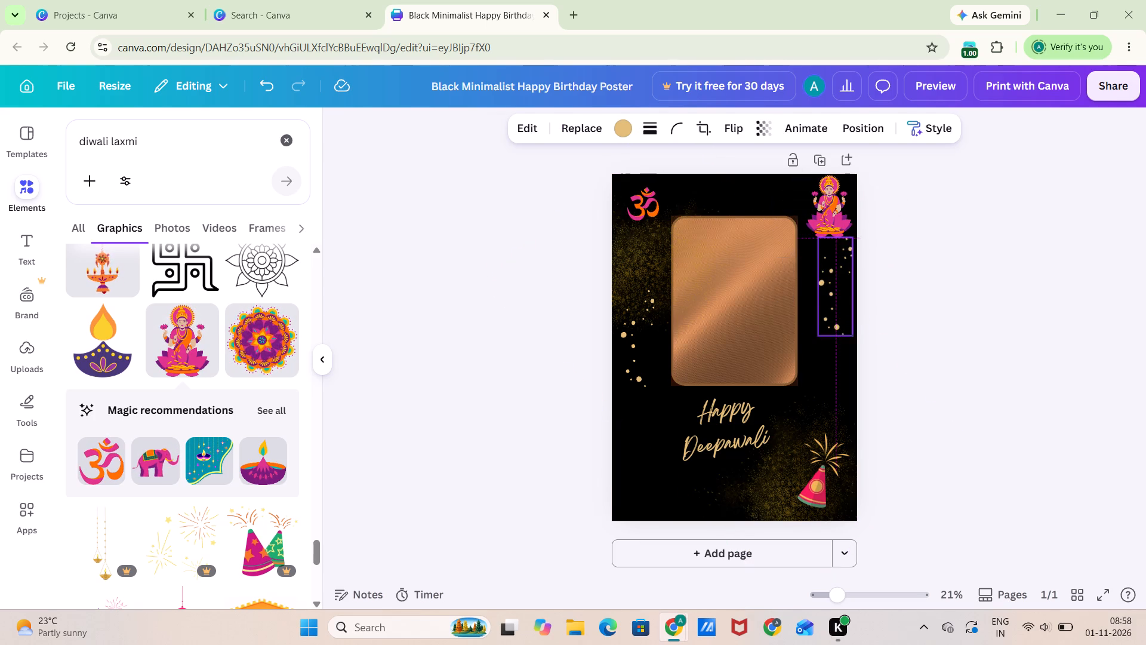
left_click_drag(839, 308, 839, 324)
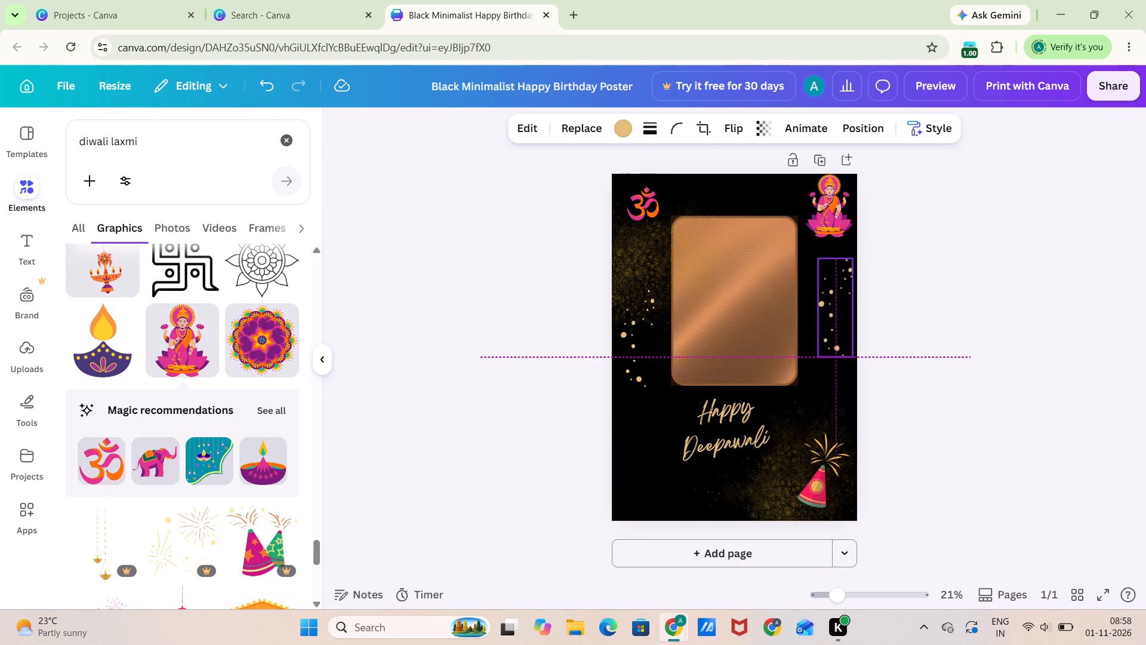
left_click_drag(839, 324, 837, 318)
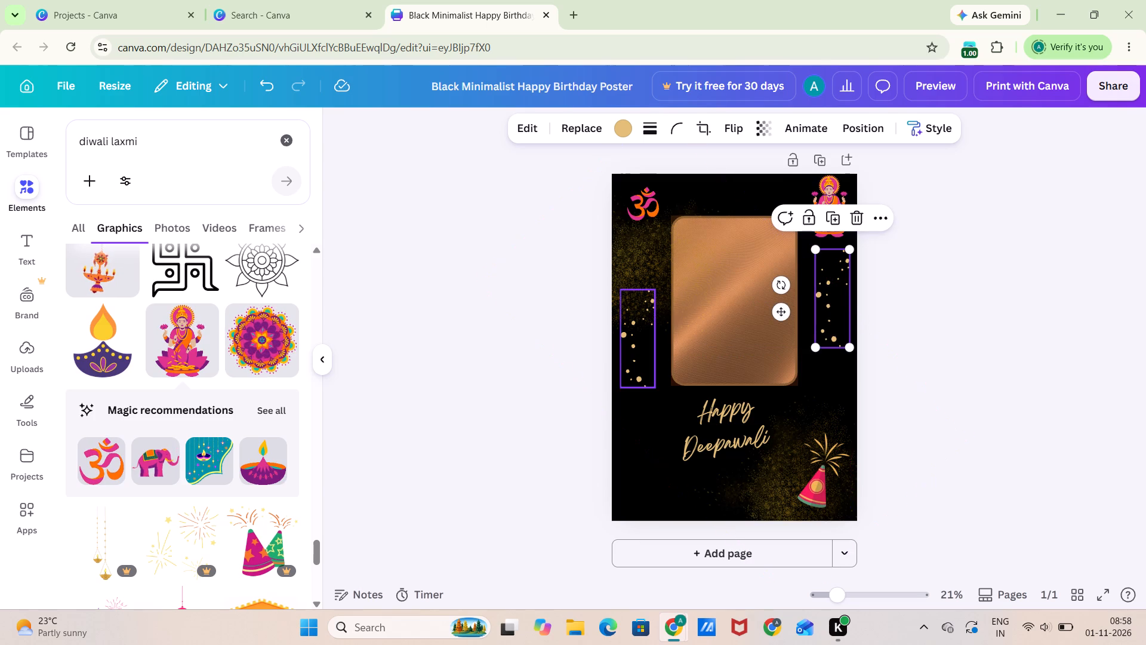
Move the gold dots left of the copper frame lower and slightly inward, and nudge the right-hand gold dots slightly down.
left_click_drag(633, 351, 634, 370)
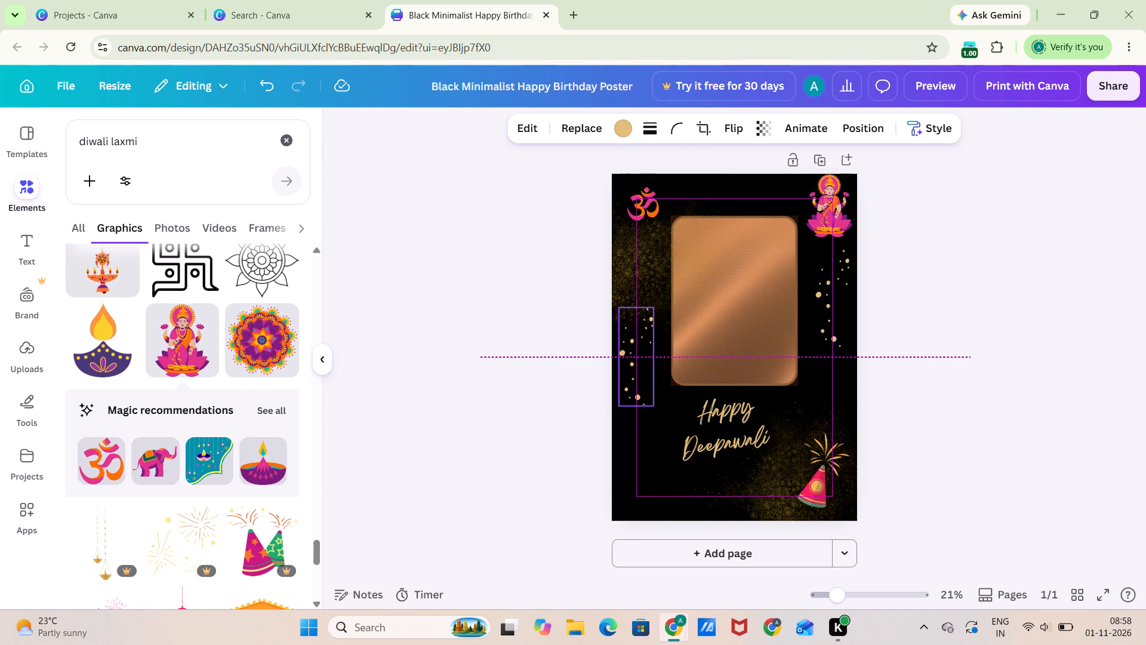
left_click_drag(634, 370, 636, 363)
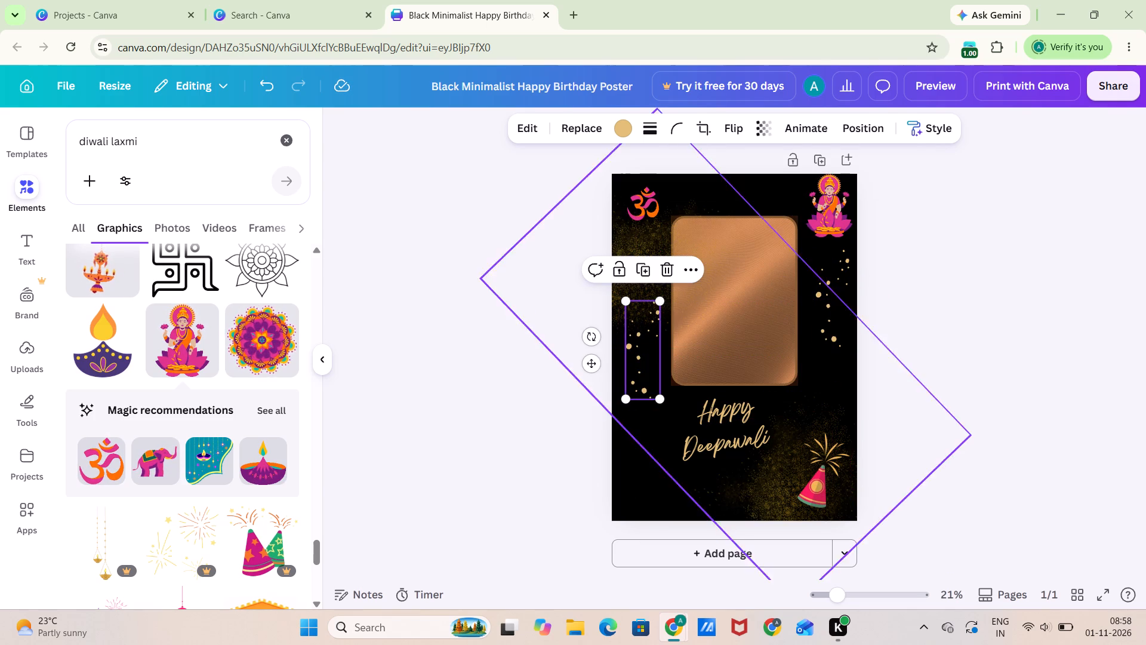
left_click_drag(843, 318, 843, 325)
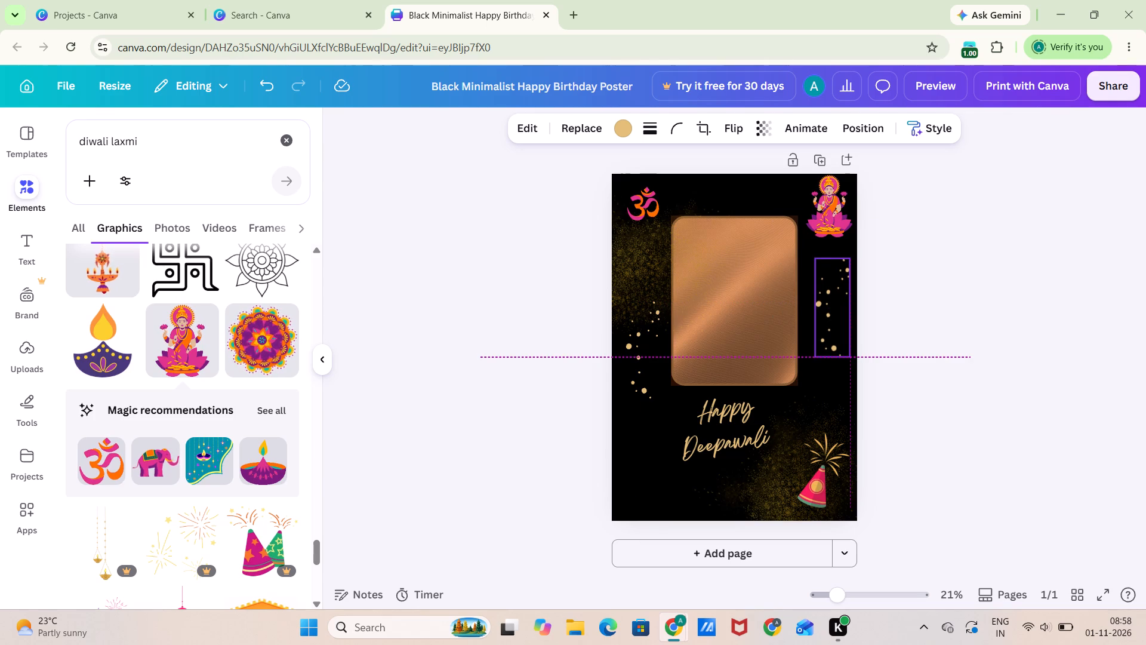
left_click_drag(843, 325, 842, 324)
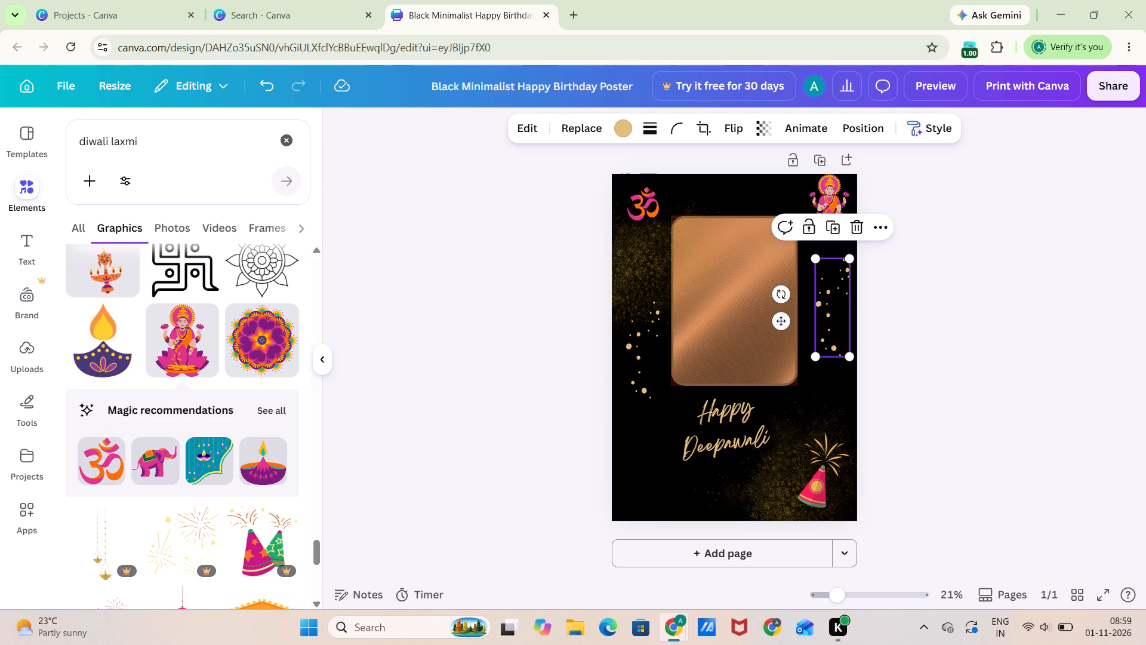
Duplicate the gold dots right of the frame and turn the copy nearly horizontal, about -2°, over the frame's upper right.
key("ctrl+c")
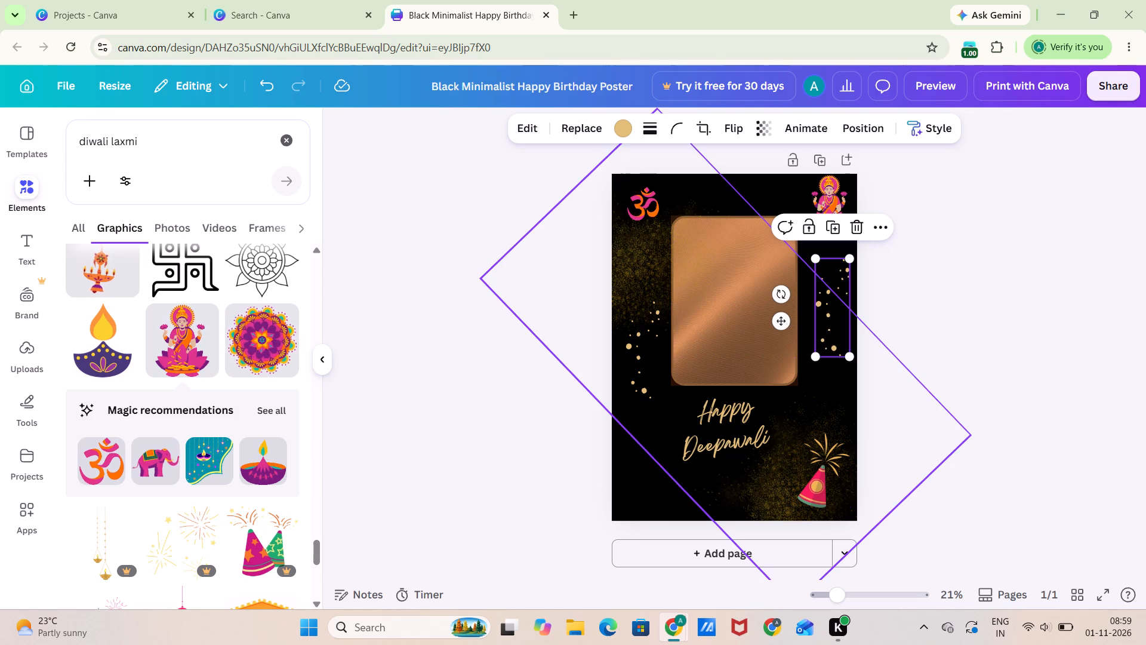
key("ctrl+v")
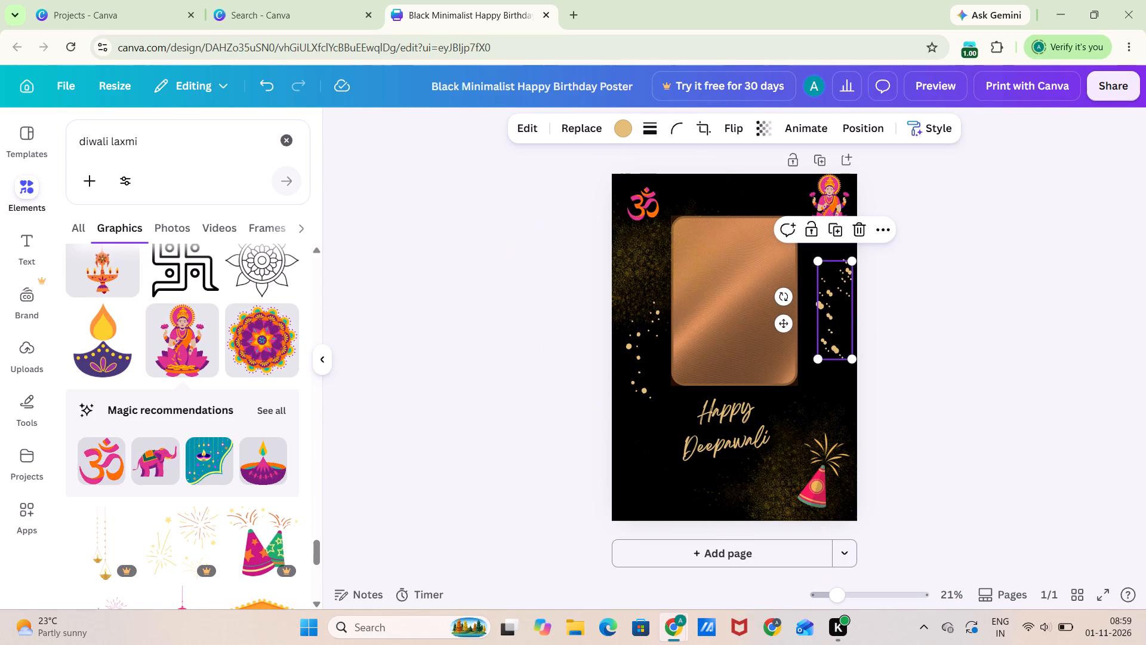
left_click_drag(837, 301, 791, 266)
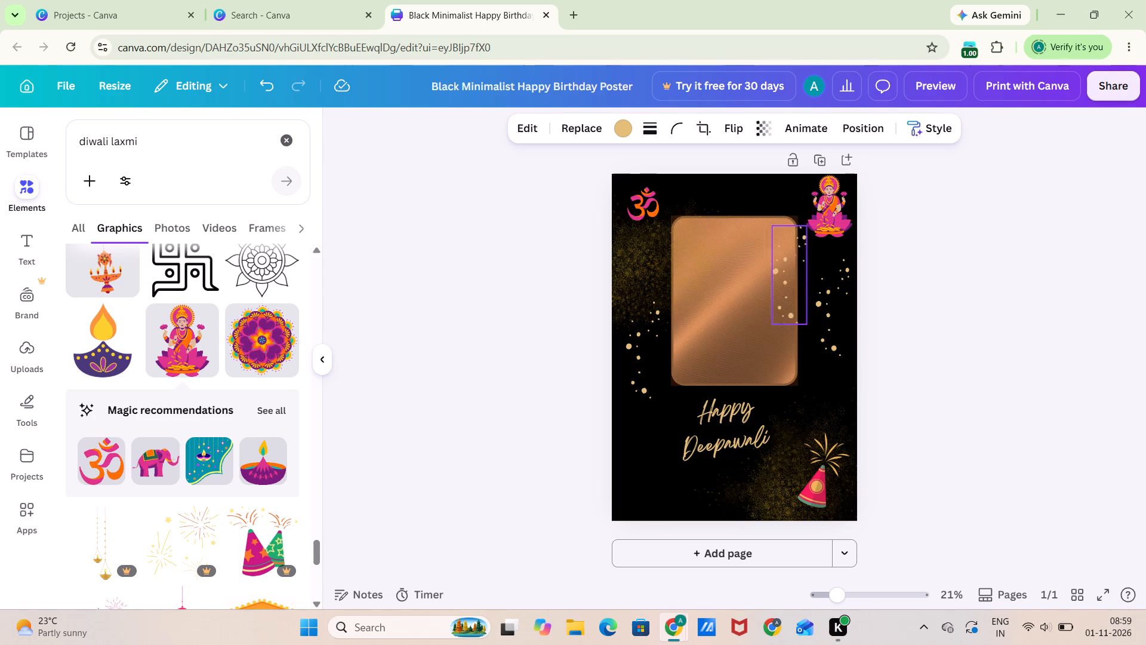
left_click_drag(791, 266, 774, 231)
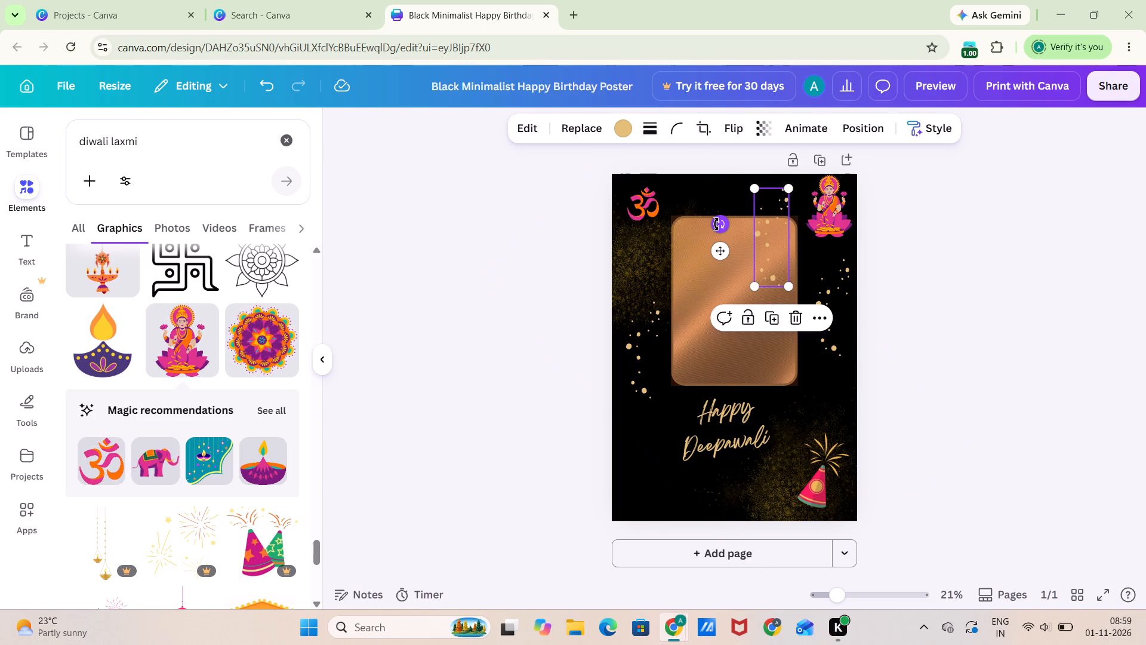
left_click_drag(716, 224, 760, 278)
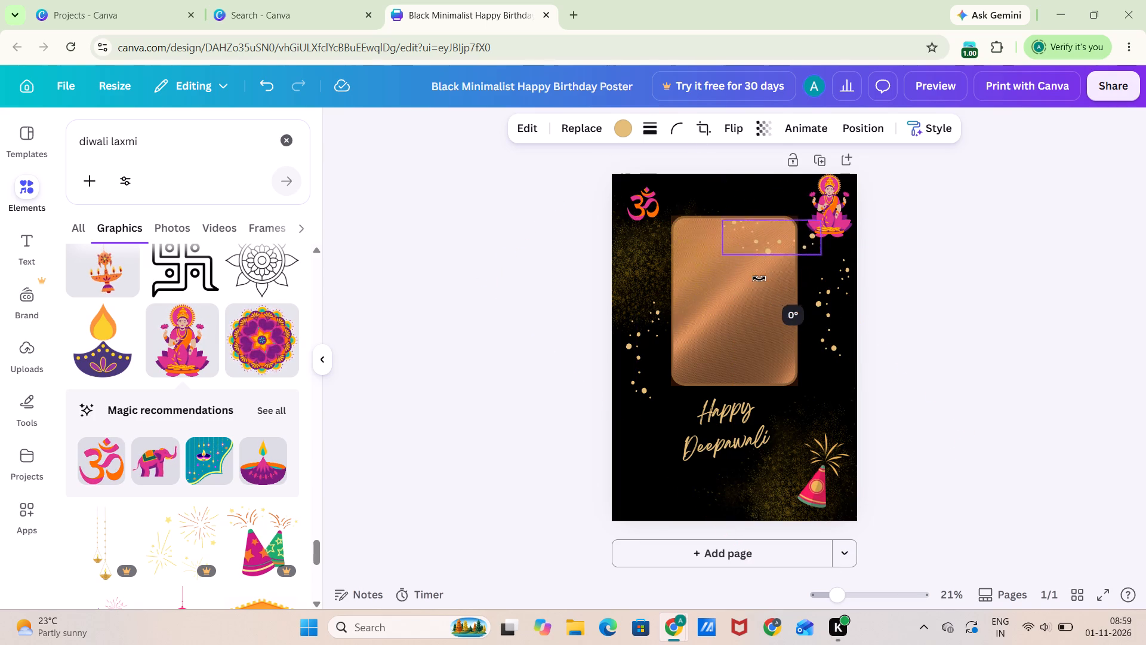
left_click_drag(760, 278, 775, 268)
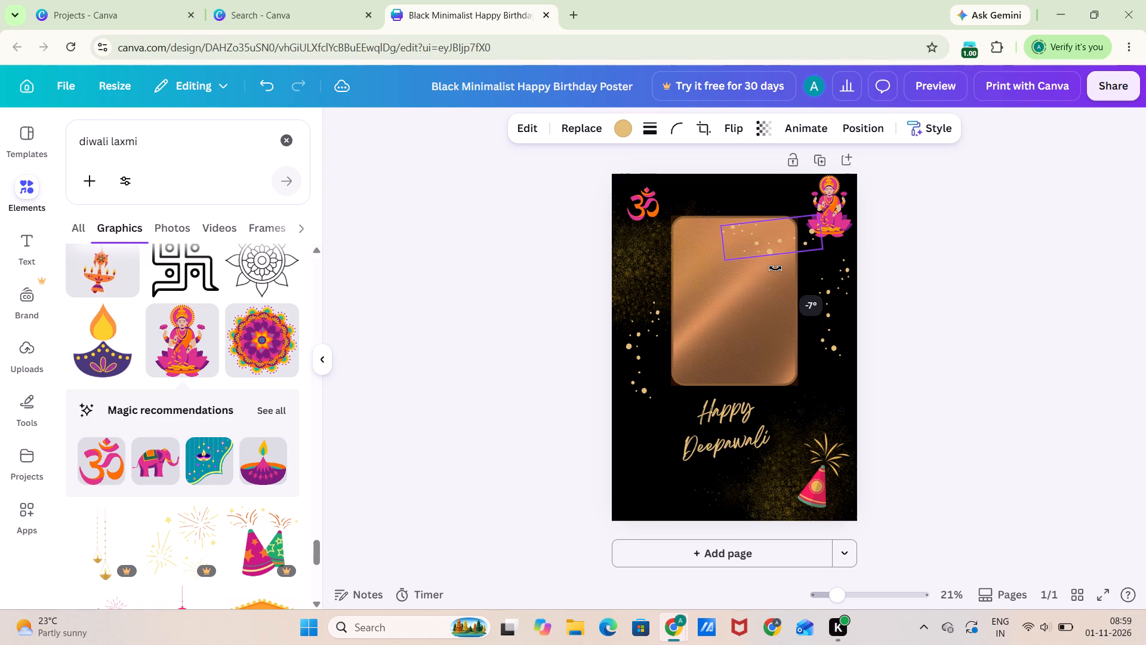
left_click_drag(775, 268, 772, 266)
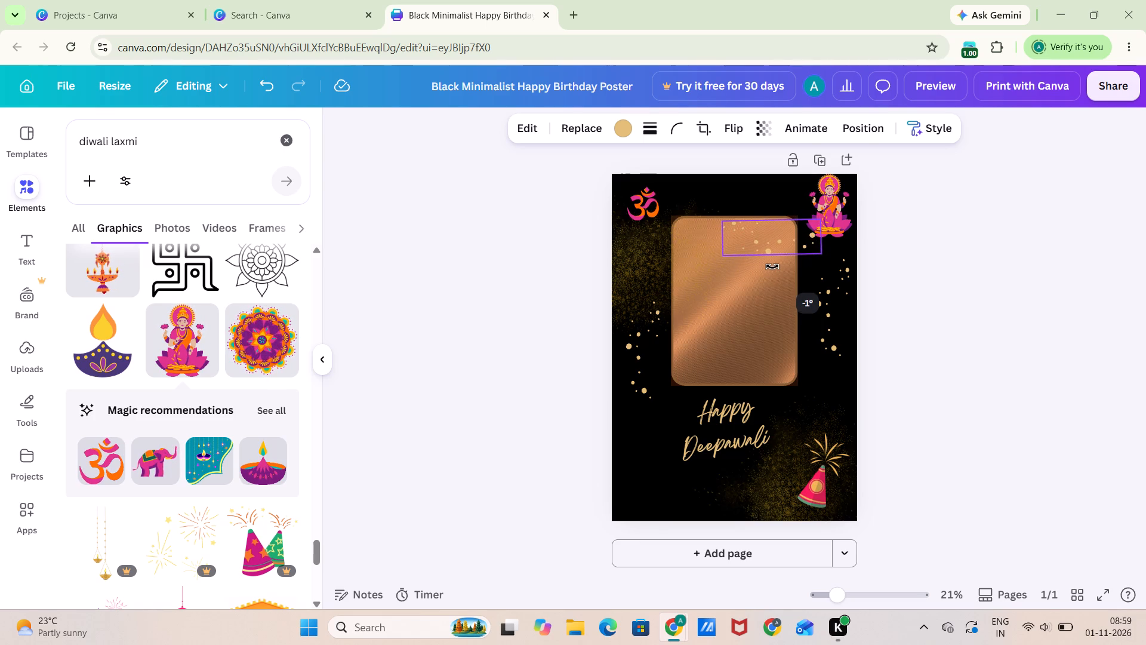
left_click_drag(772, 266, 774, 266)
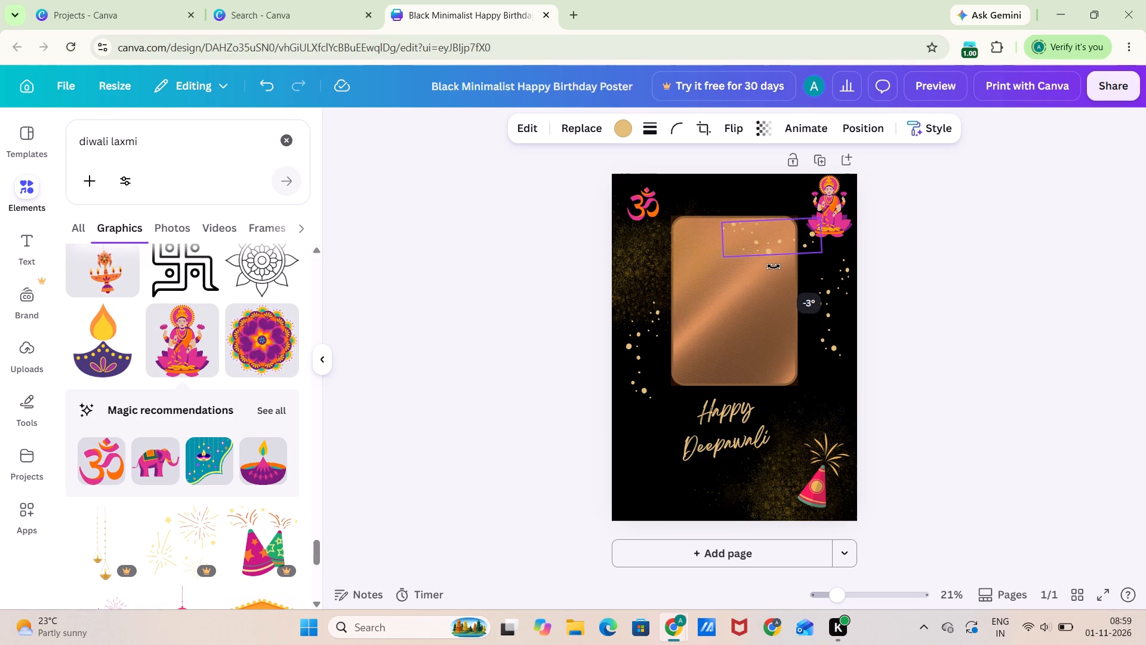
left_click_drag(774, 266, 774, 265)
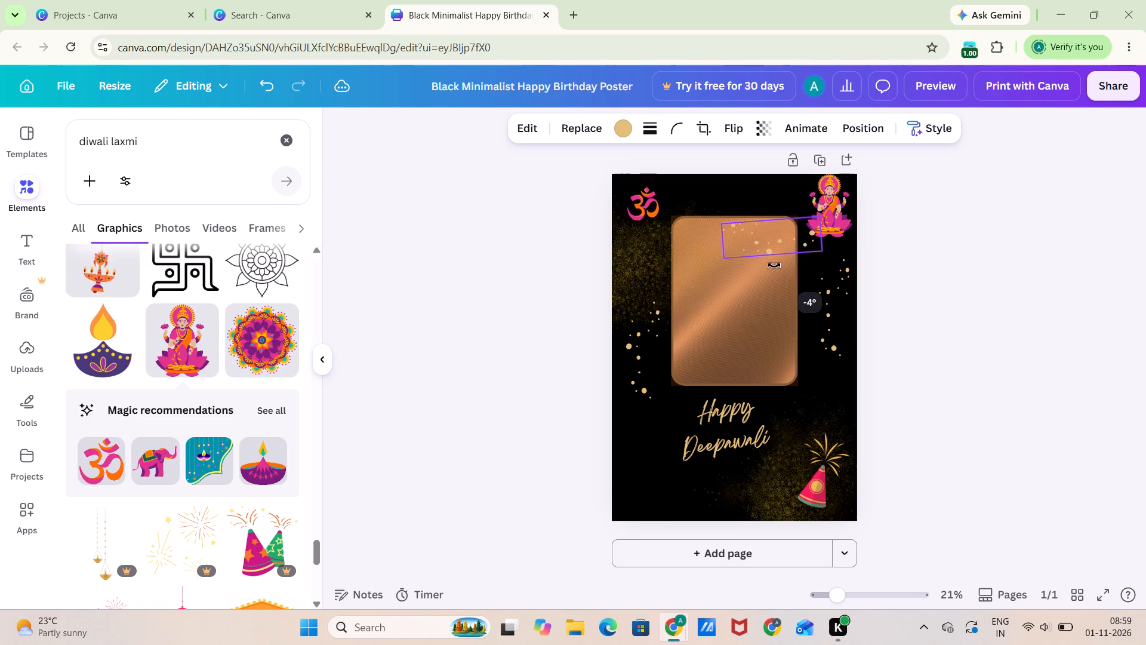
left_click_drag(774, 265, 773, 272)
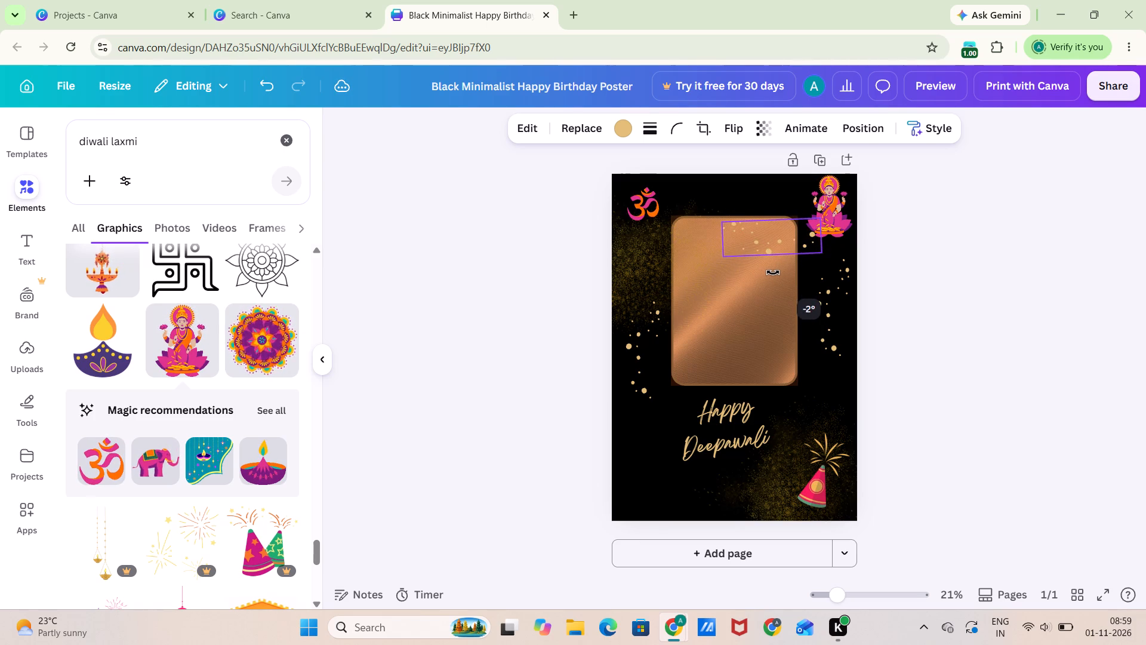
left_click_drag(773, 272, 774, 272)
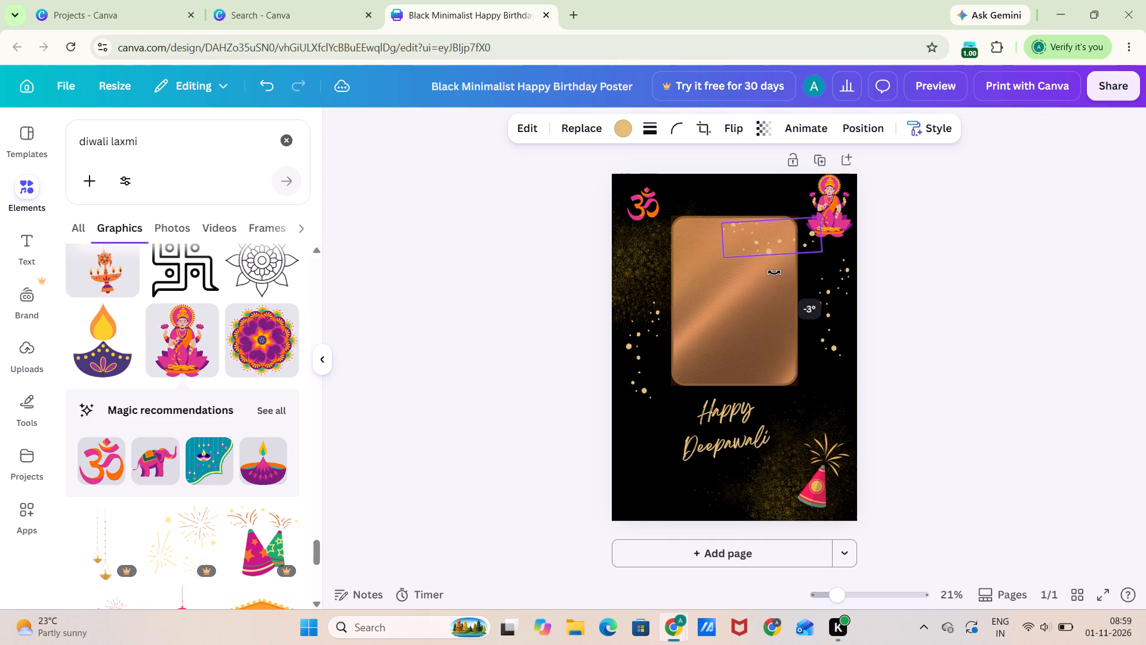
left_click_drag(774, 272, 773, 275)
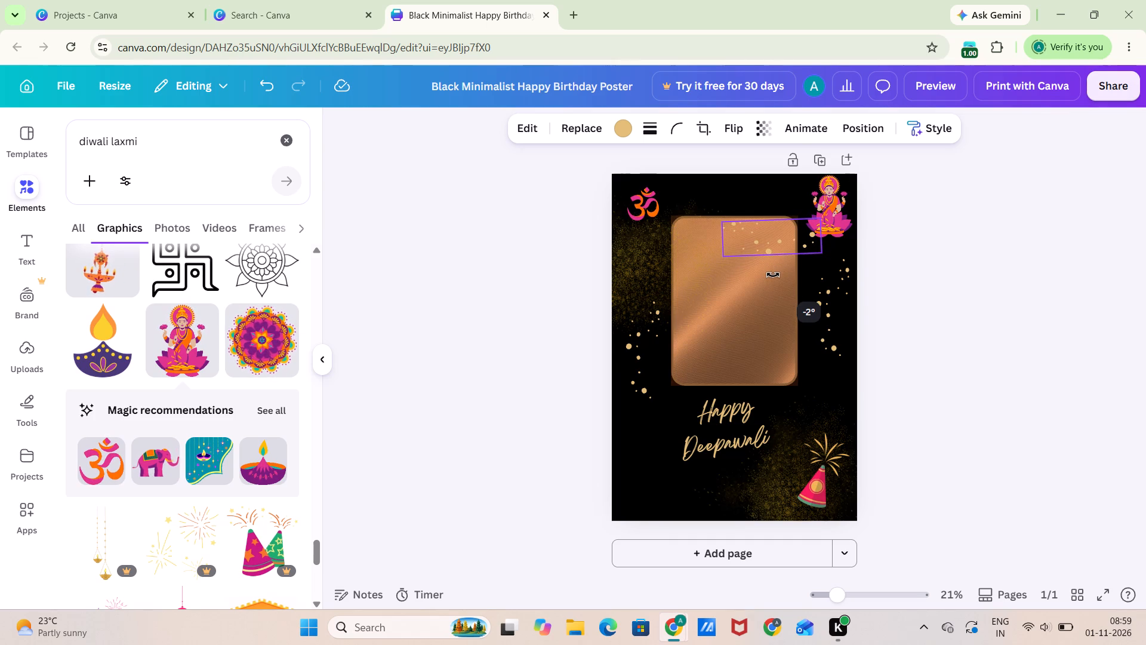
left_click_drag(773, 275, 773, 272)
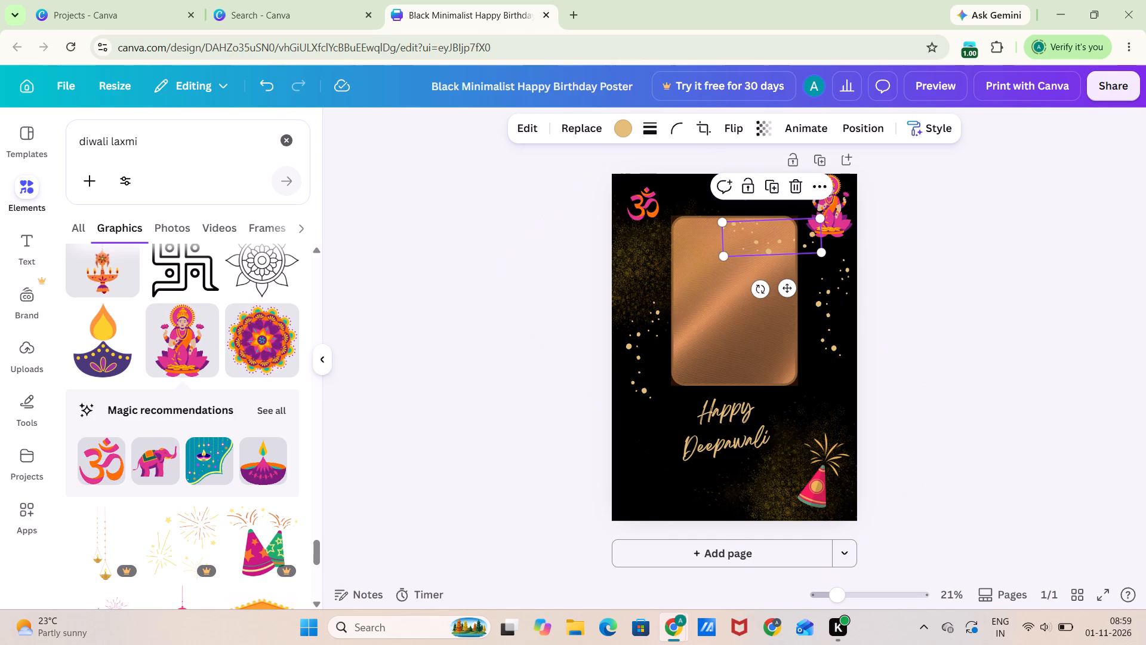
Move the horizontal gold dots copy into the gap above the copper frame, between the Om symbol and Laxmi figure.
left_click_drag(792, 225, 774, 196)
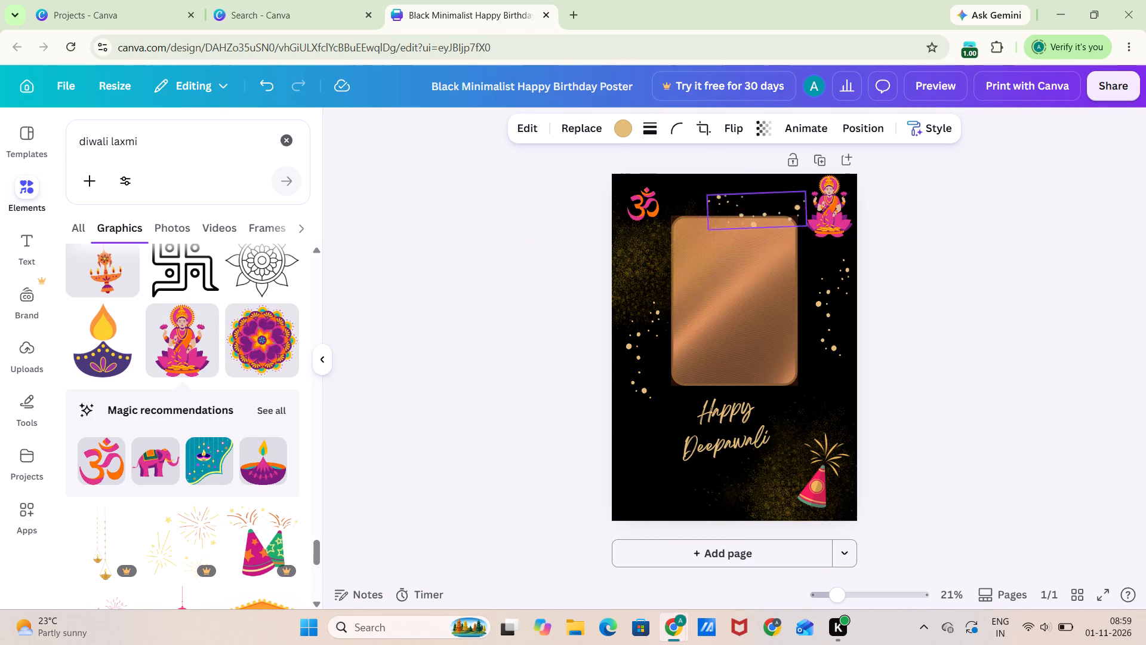
left_click_drag(774, 196, 772, 183)
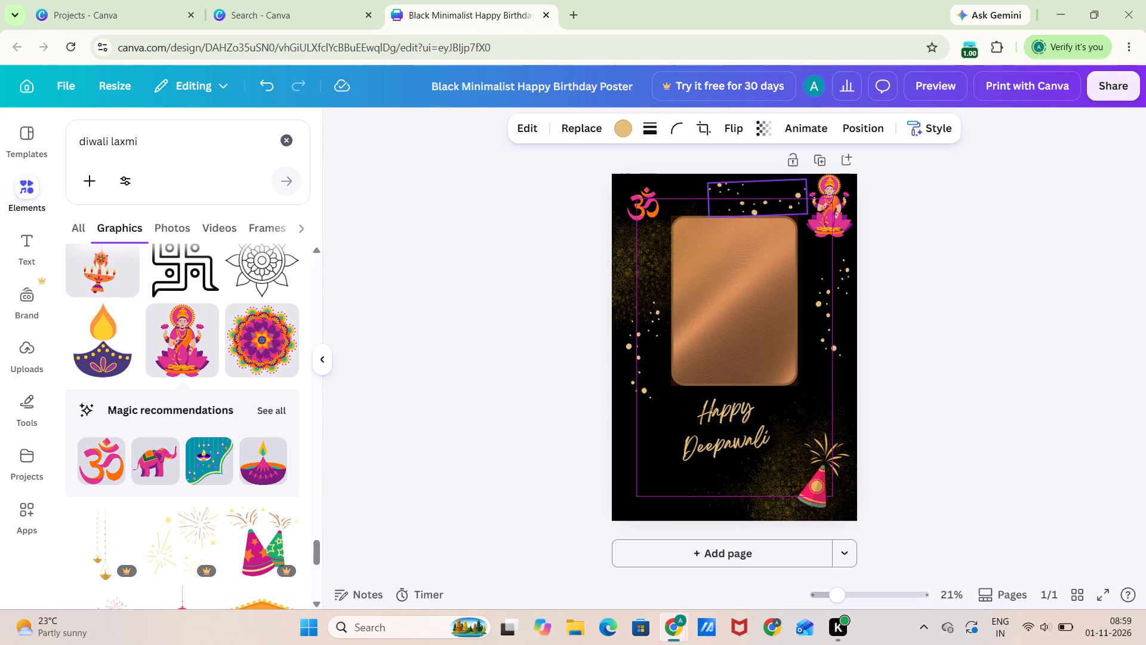
left_click_drag(772, 183, 762, 183)
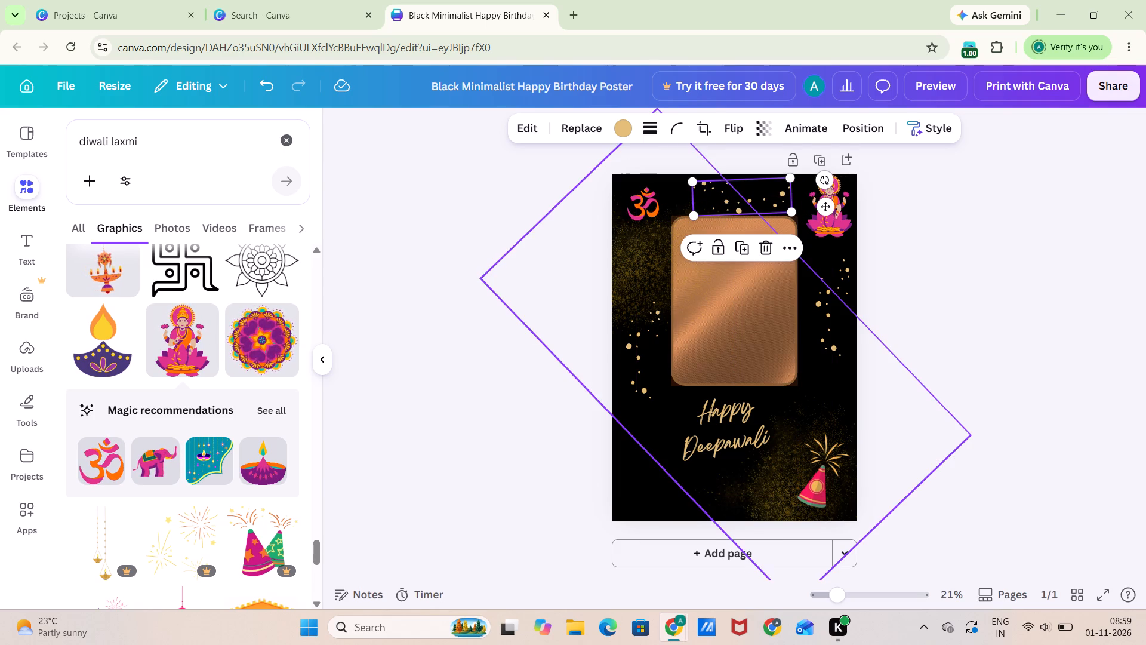
Shift the large tilted background group slightly upward on the poster, keeping its horizontal position.
left_click_drag(742, 216, 745, 215)
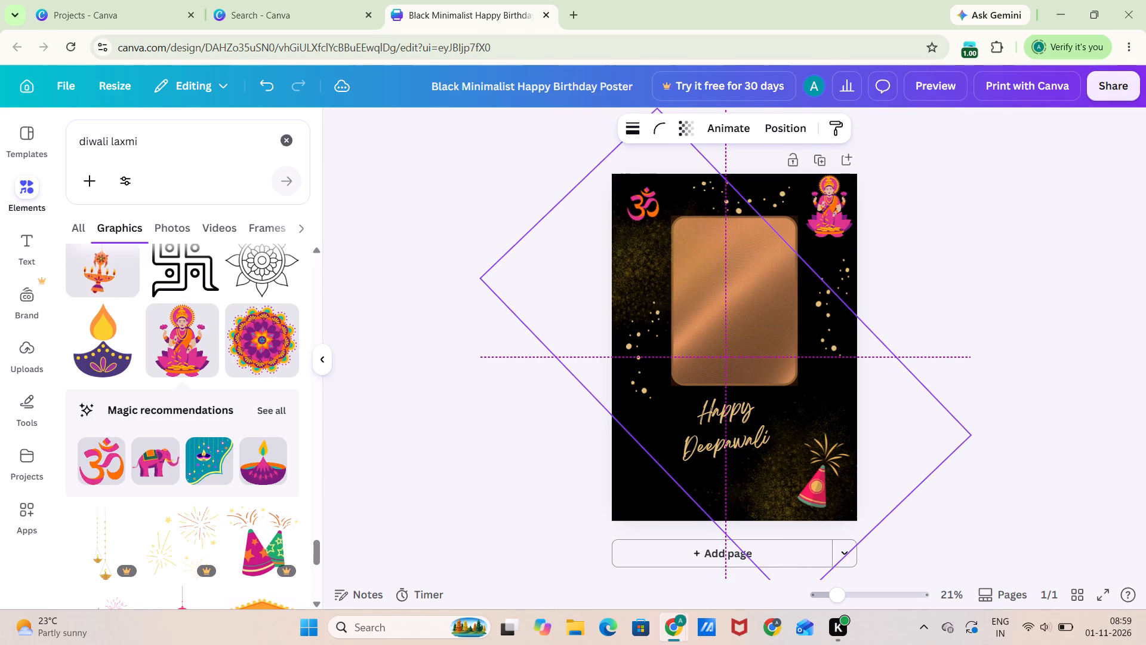
left_click_drag(745, 215, 734, 207)
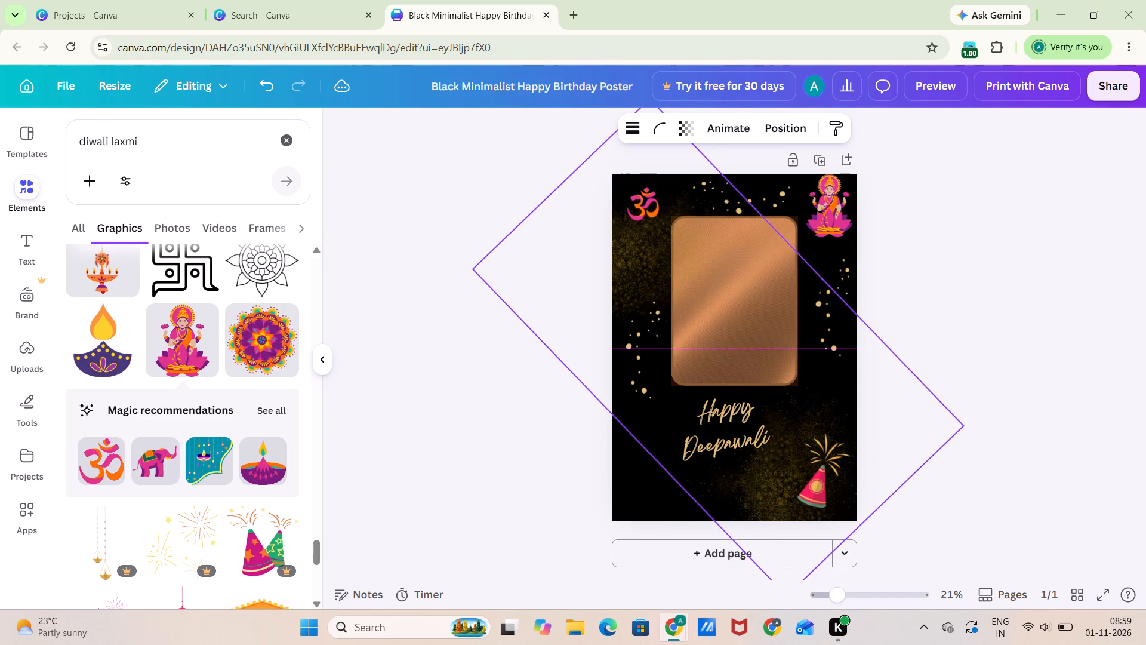
left_click_drag(734, 207, 741, 207)
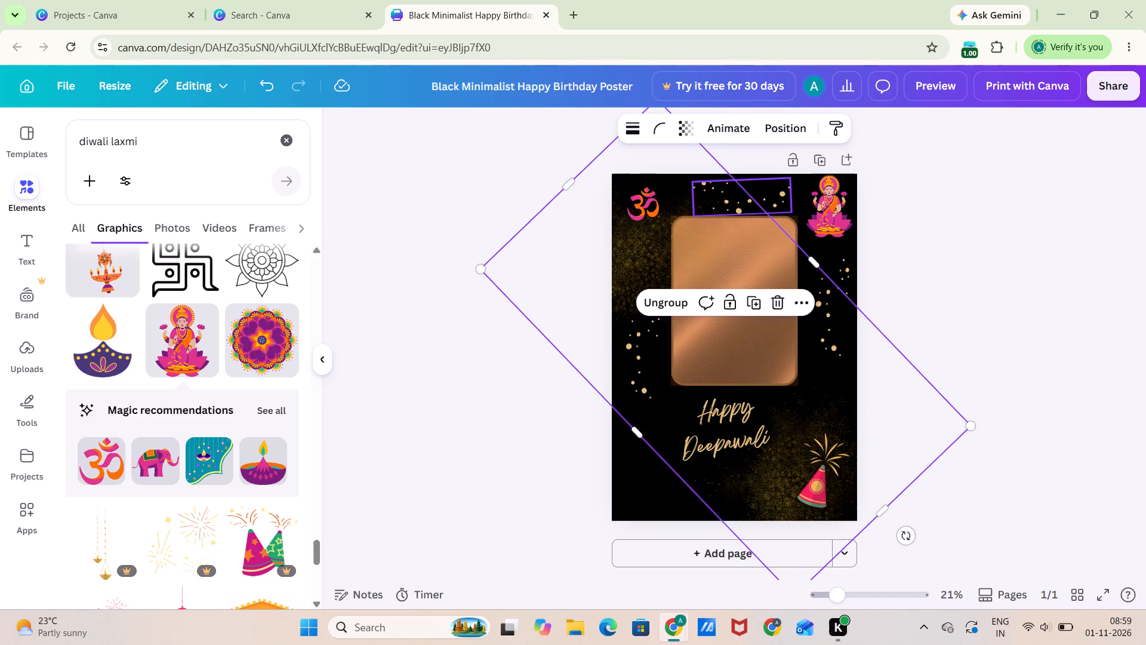
left_click(934, 207)
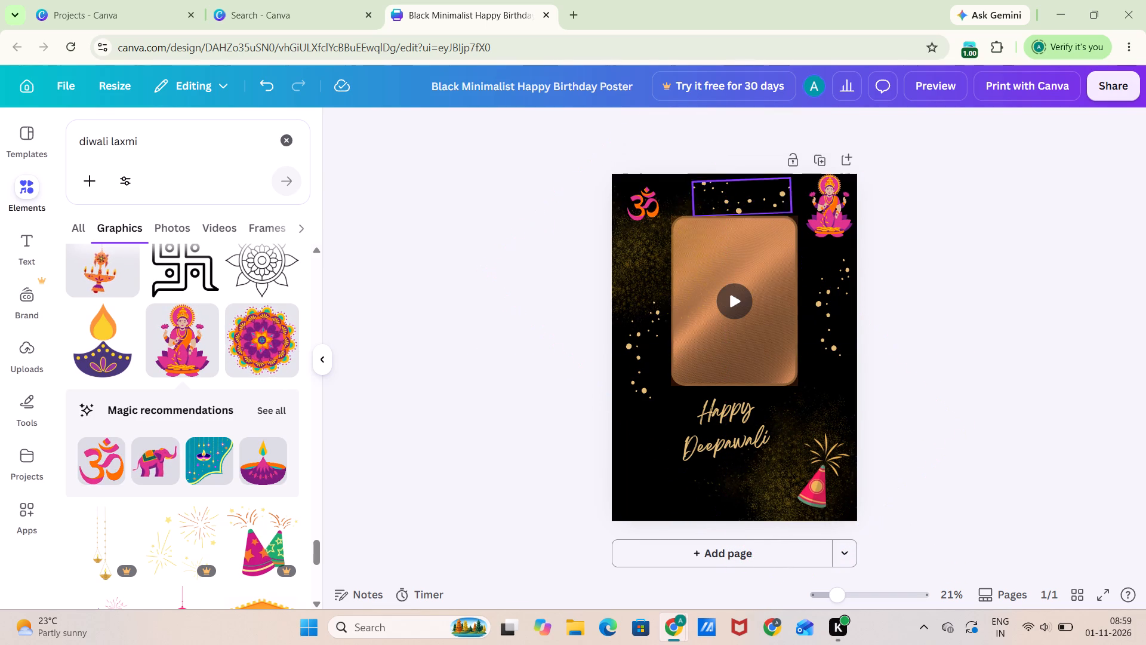
Centre the gold dots above the copper frame on the poster and straighten their rotation to 0°.
left_click_drag(740, 202, 732, 201)
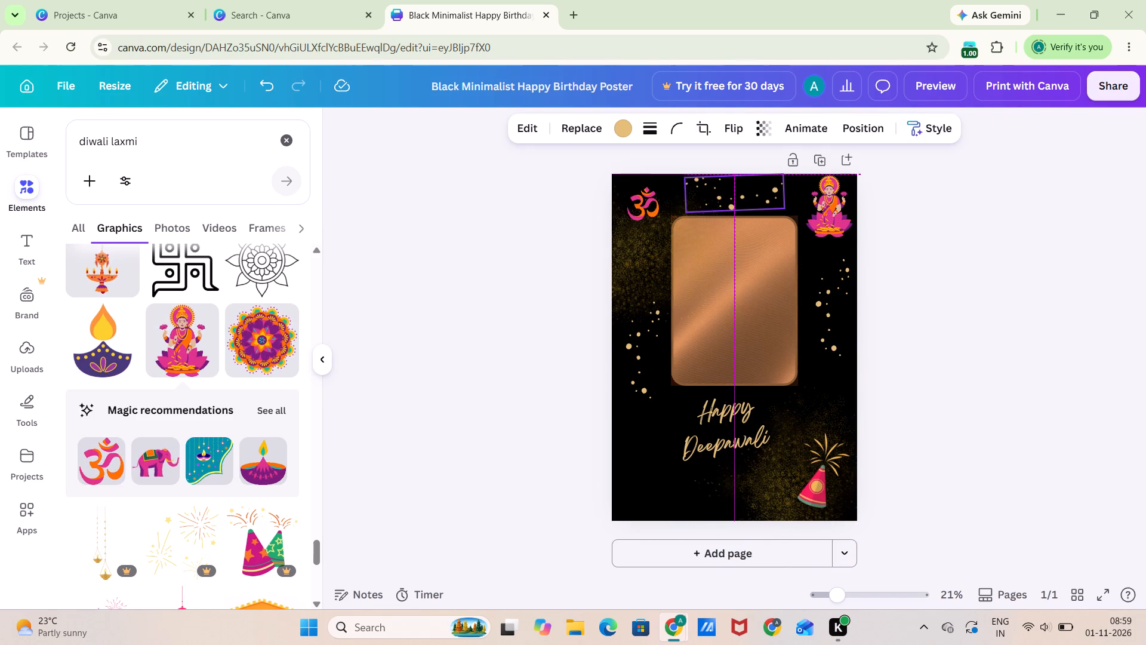
left_click_drag(732, 201, 734, 201)
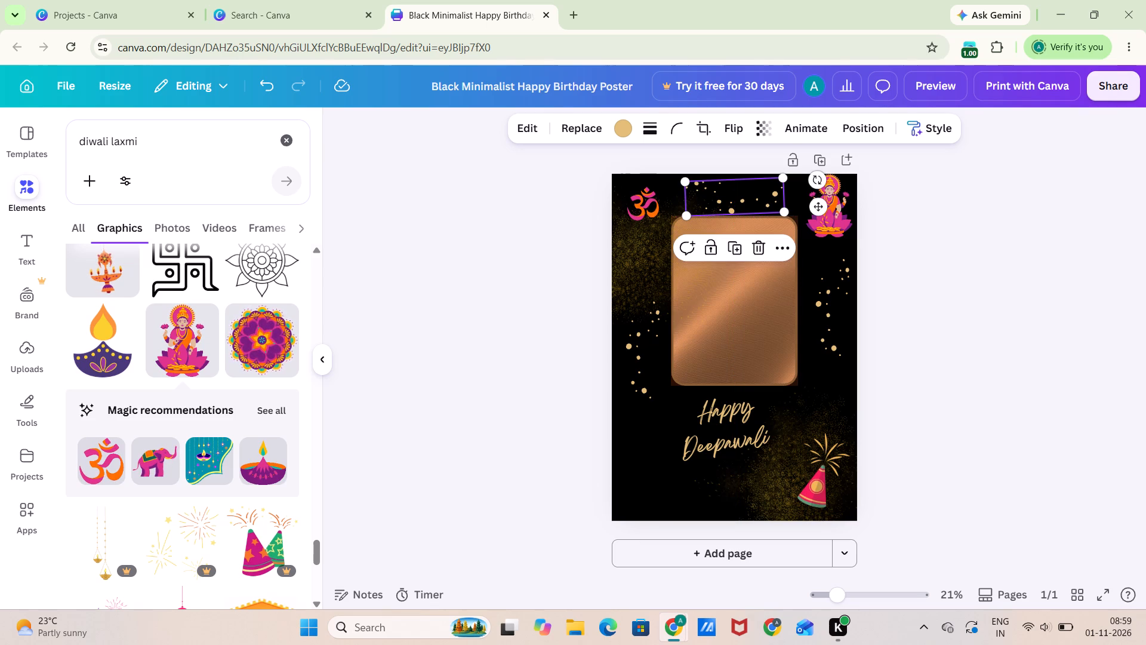
left_click(815, 180)
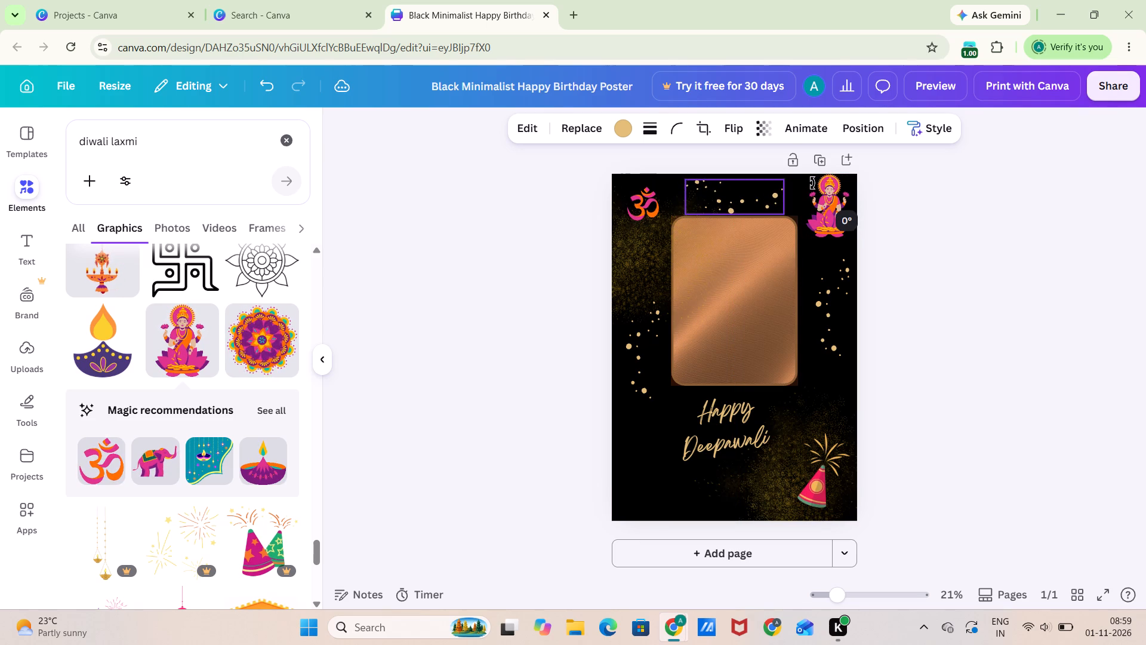
left_click(940, 234)
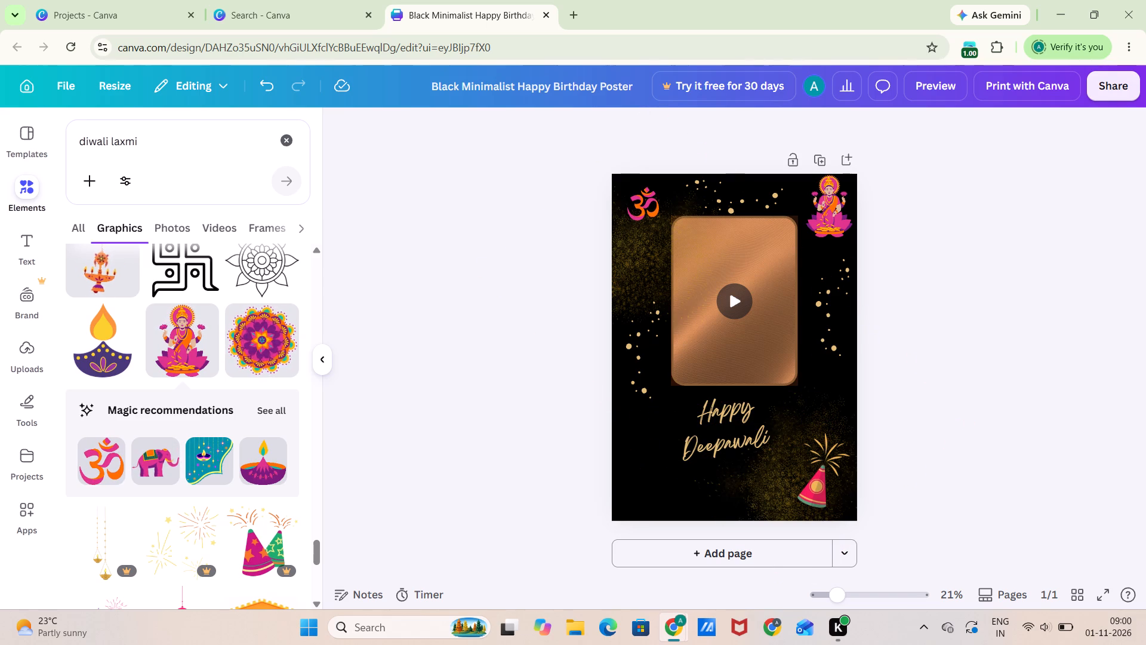
Recolour the Om symbol, replacing its magenta with brown #875D34 and its orange with golden #efb652.
right_click(642, 205)
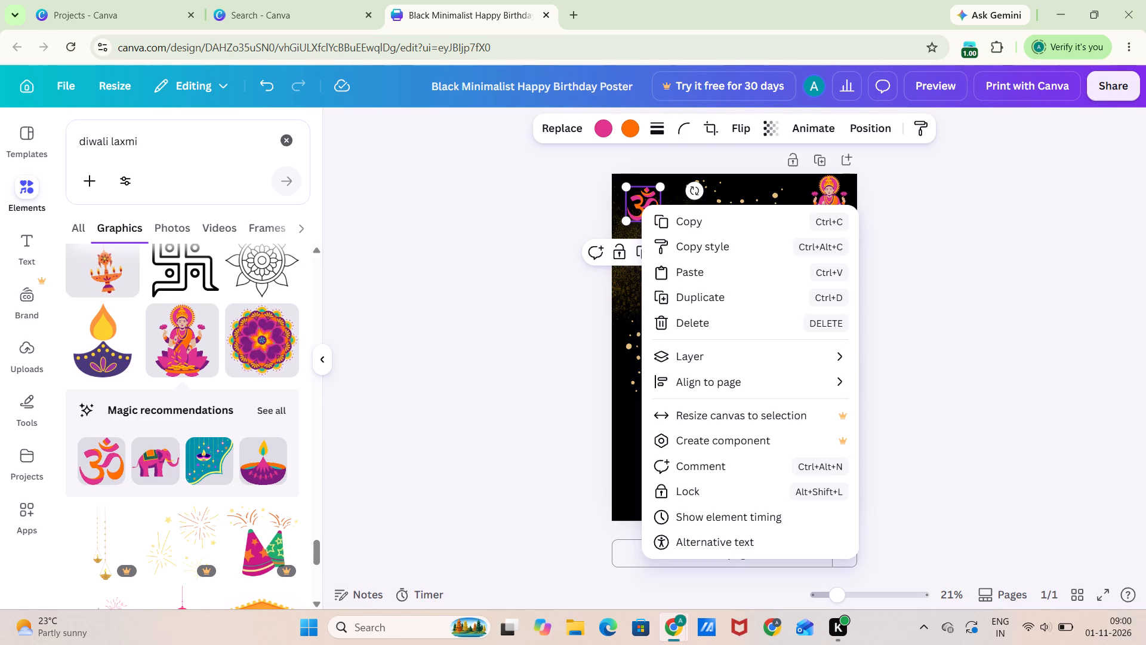
left_click(594, 129)
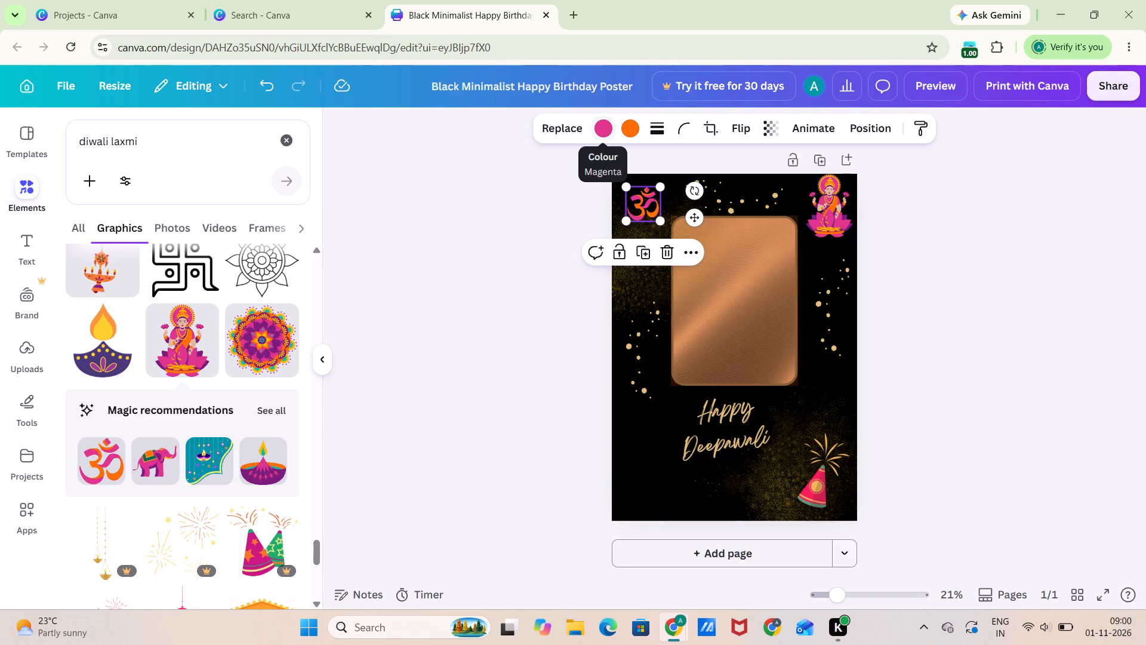
left_click(607, 131)
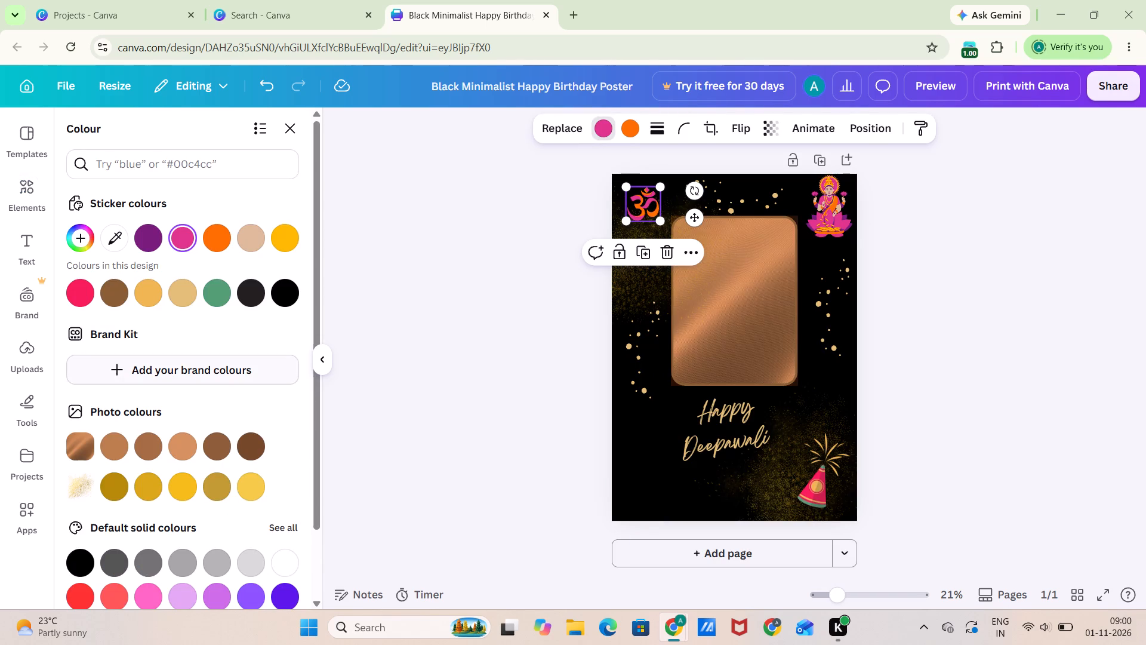
left_click(106, 293)
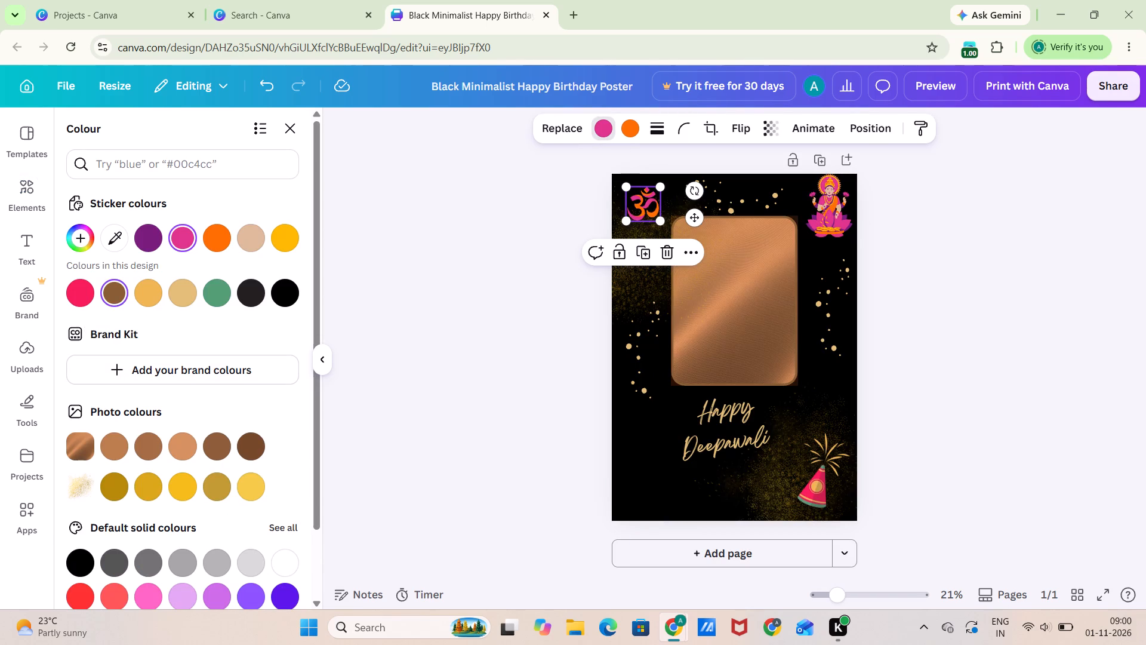
left_click(106, 293)
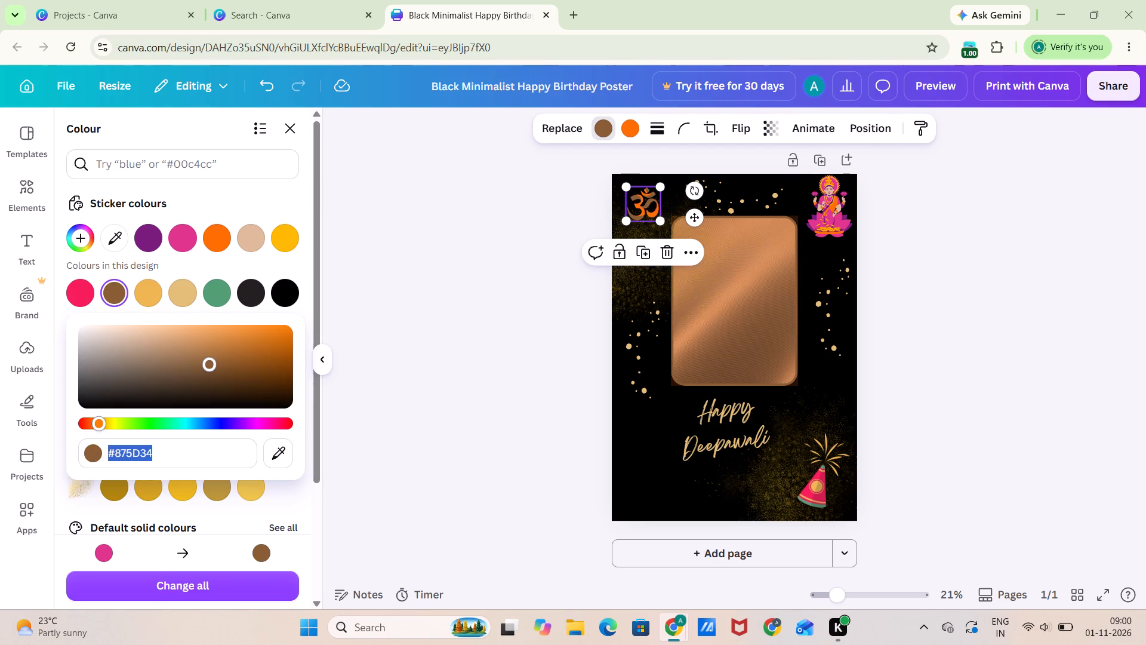
left_click(633, 125)
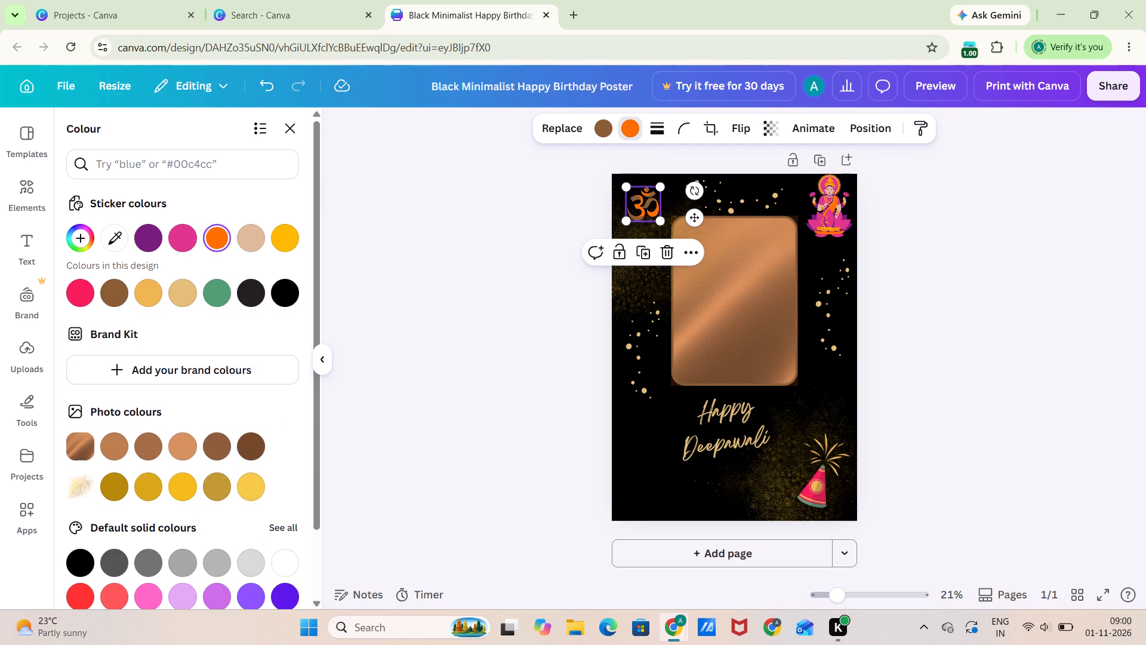
left_click(149, 297)
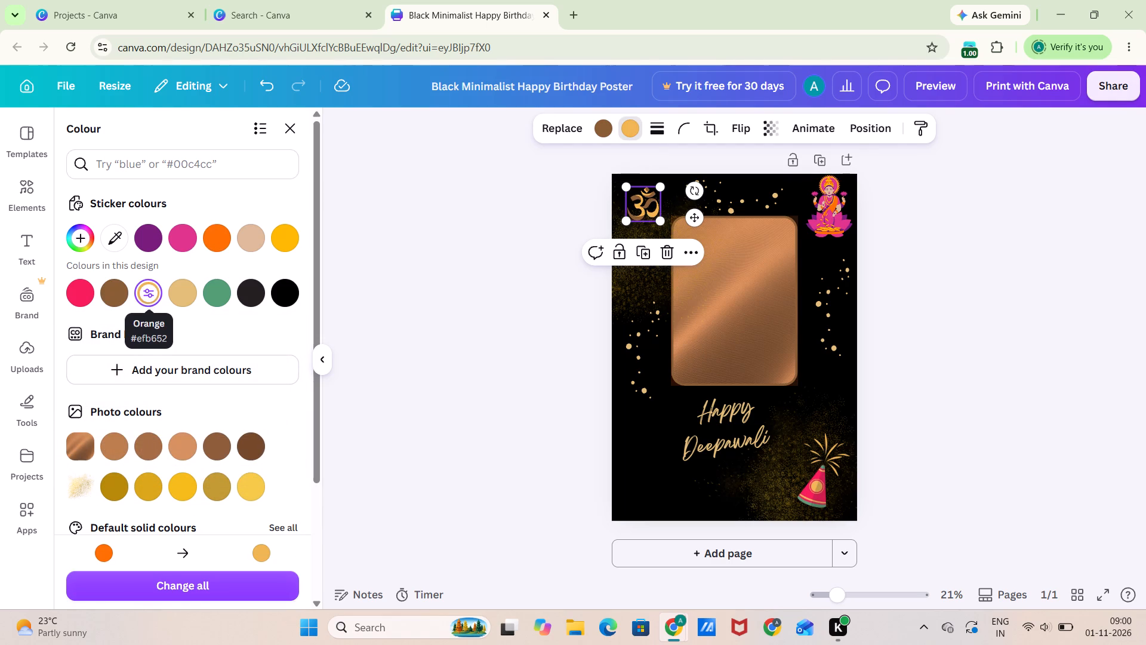
Recolour the Laxmi figure's purple areas with the darkest brown from the copper frame's photo colours.
left_click(500, 263)
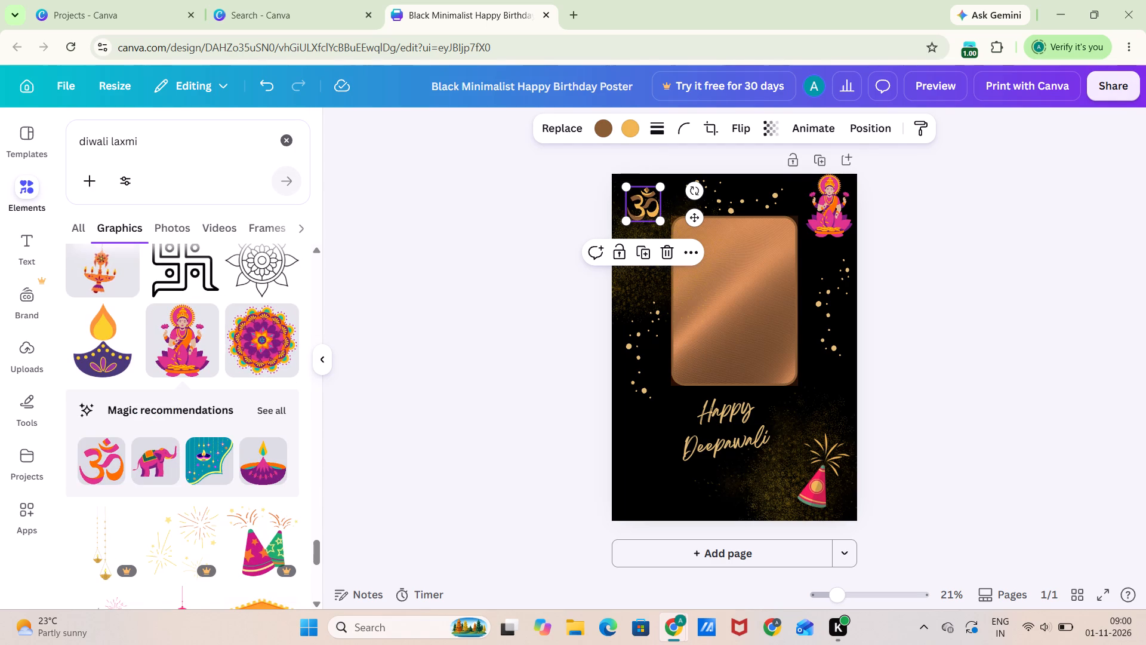
left_click(522, 351)
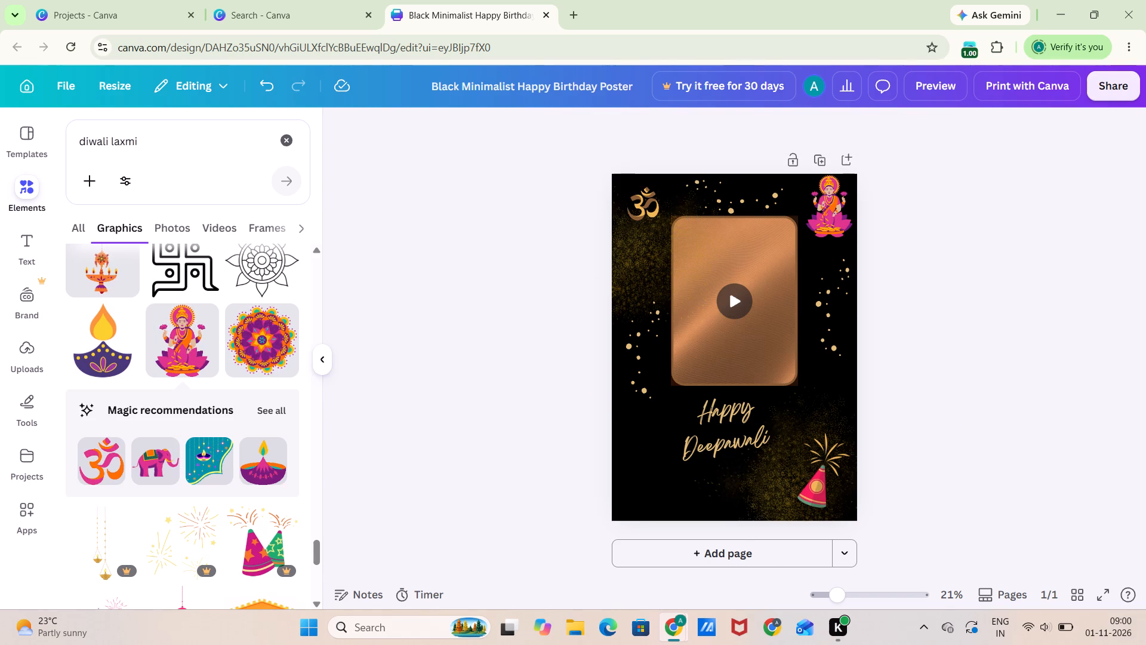
left_click(845, 203)
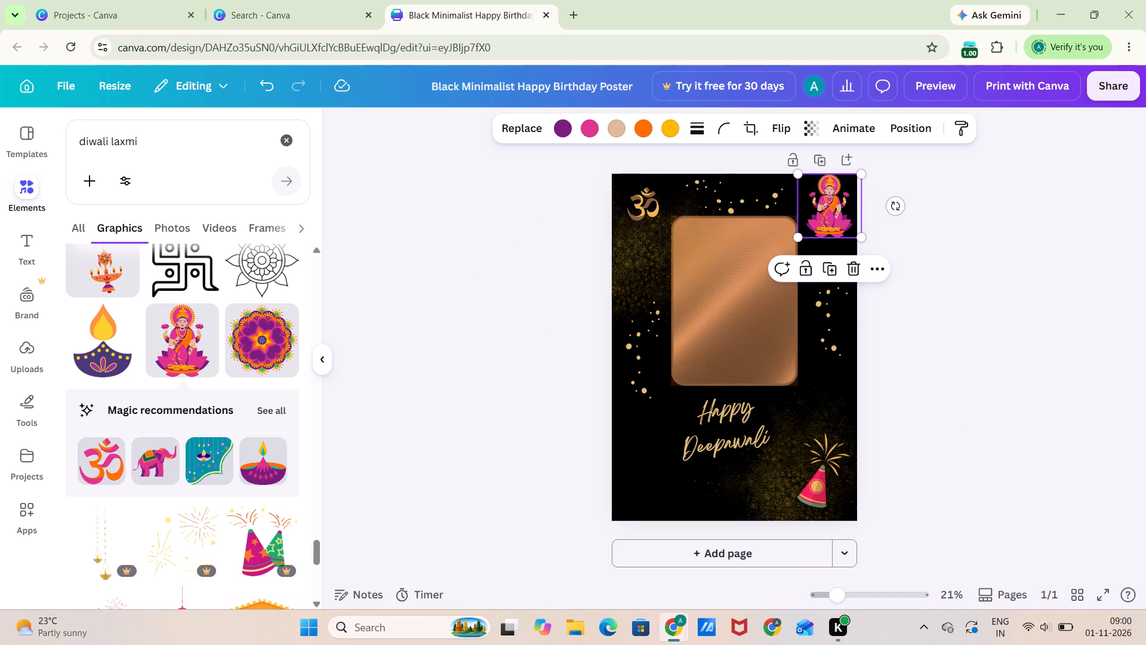
left_click(565, 132)
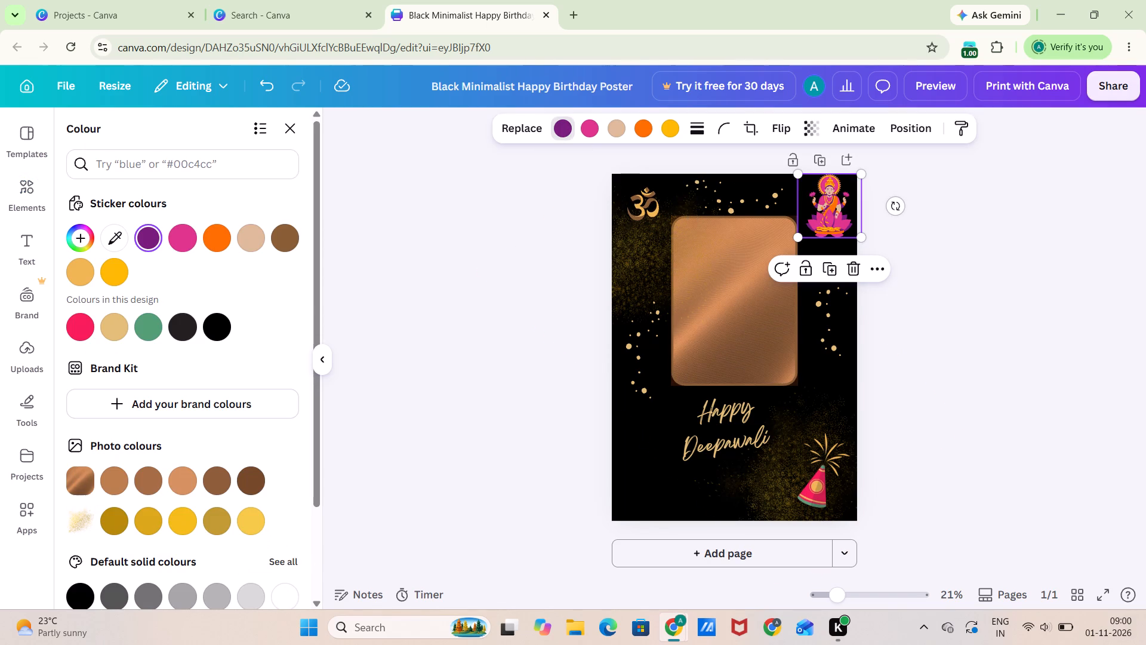
left_click(107, 274)
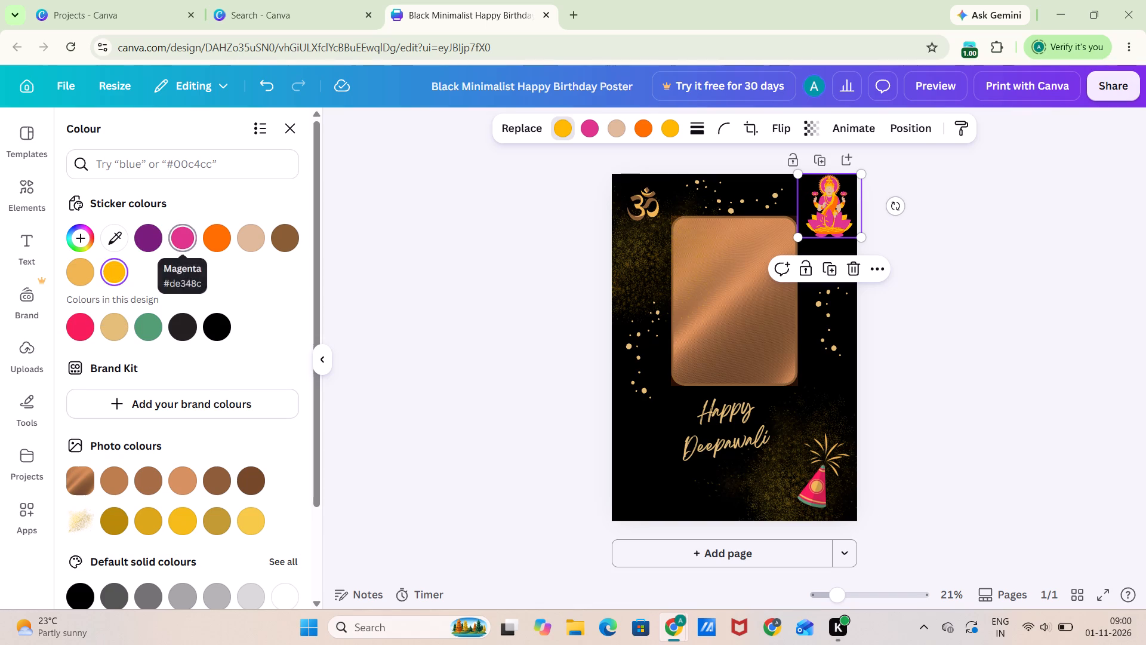
left_click(93, 361)
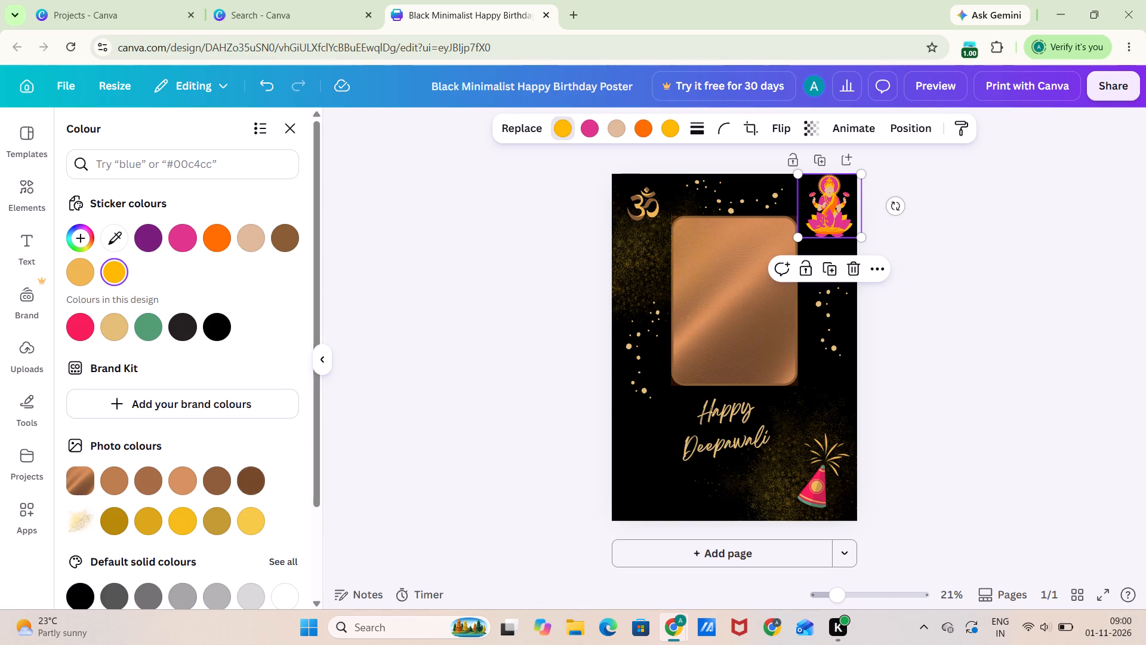
left_click(254, 484)
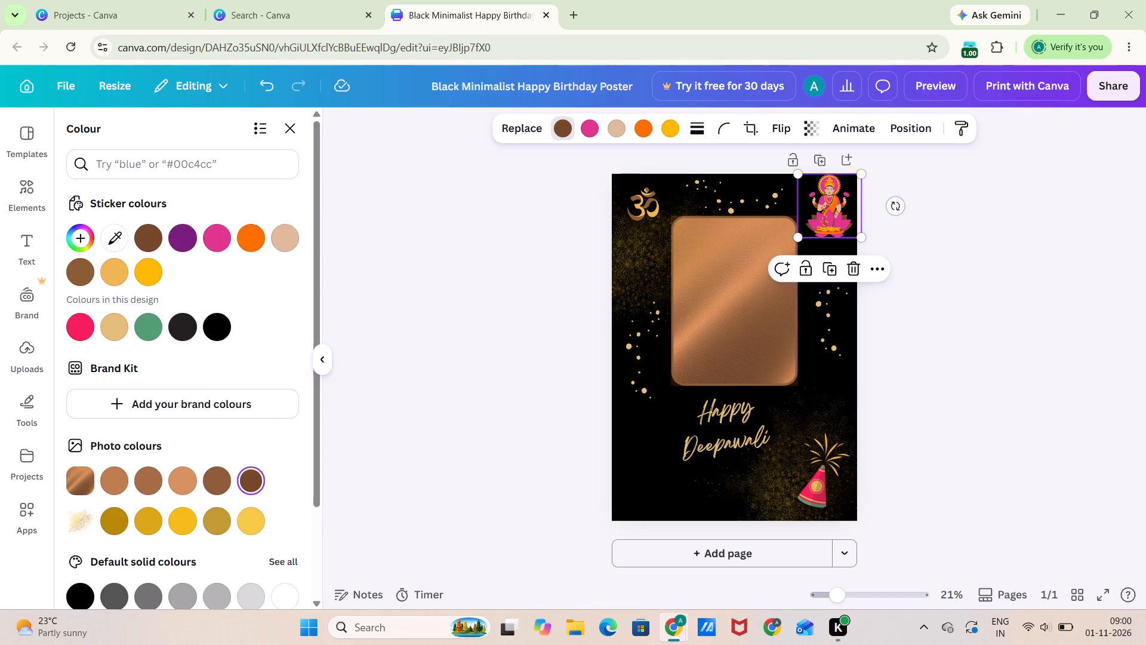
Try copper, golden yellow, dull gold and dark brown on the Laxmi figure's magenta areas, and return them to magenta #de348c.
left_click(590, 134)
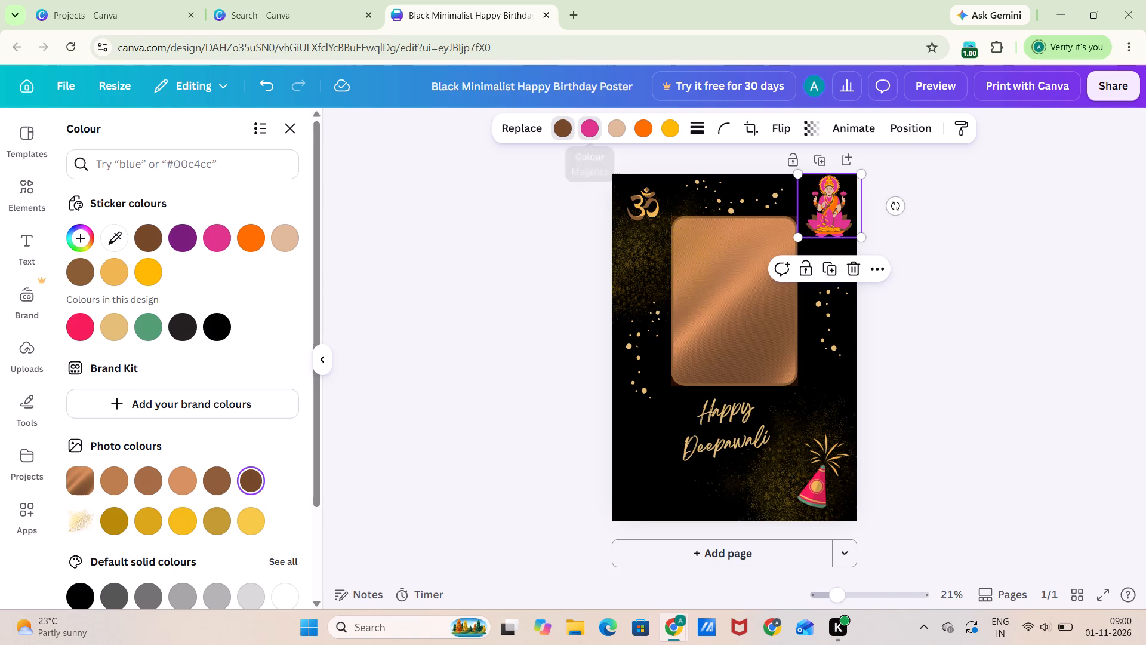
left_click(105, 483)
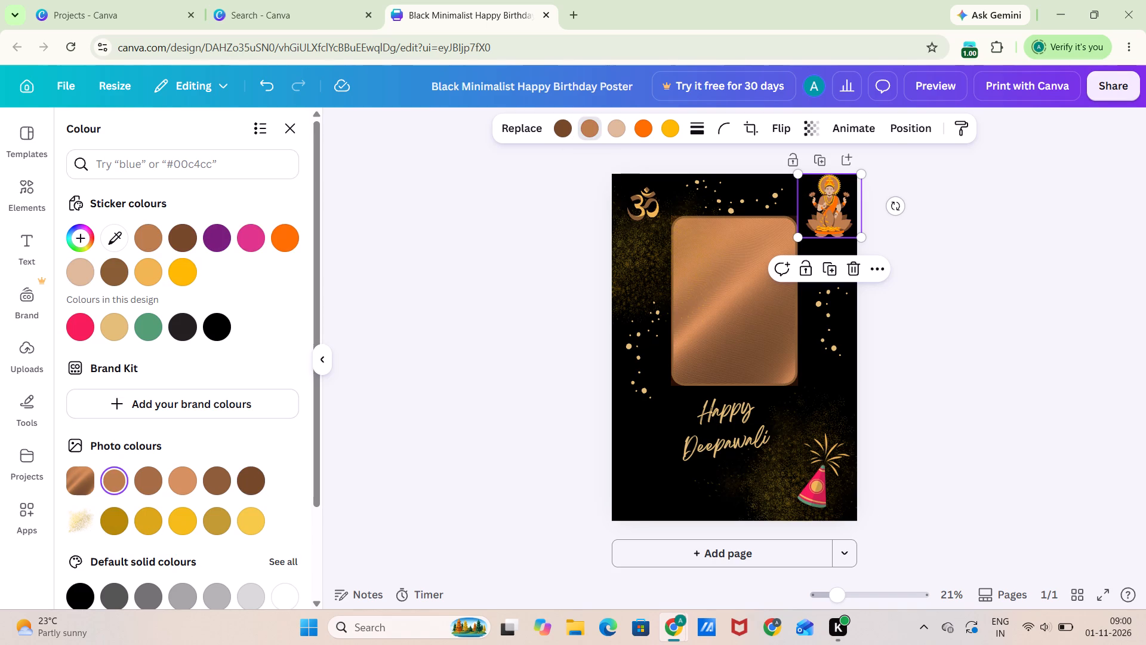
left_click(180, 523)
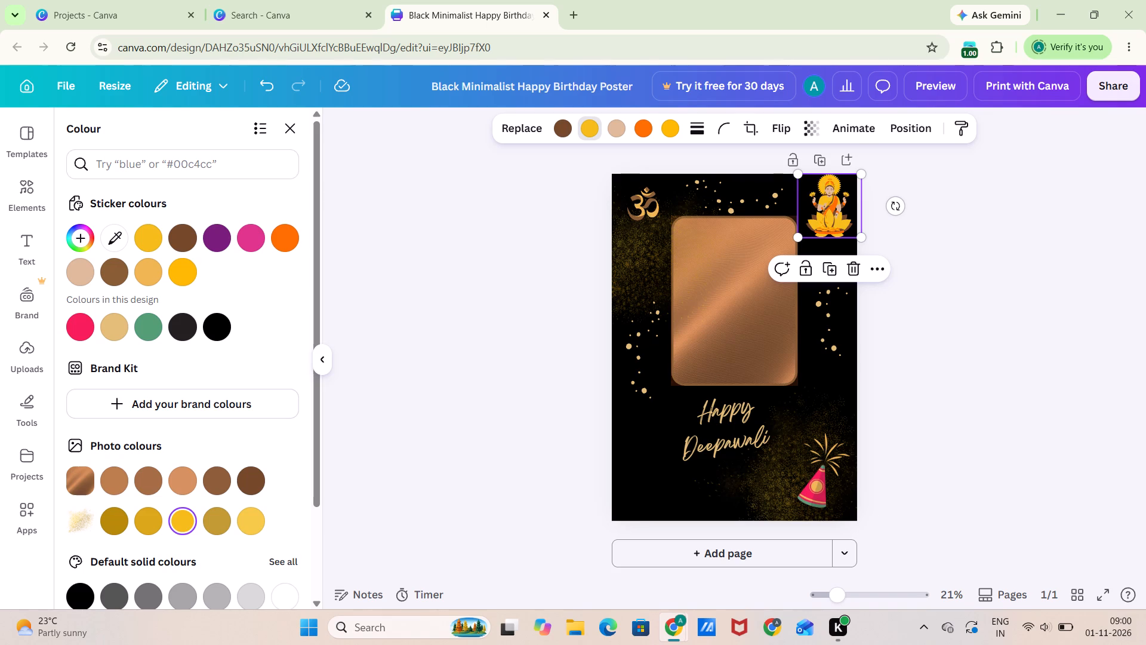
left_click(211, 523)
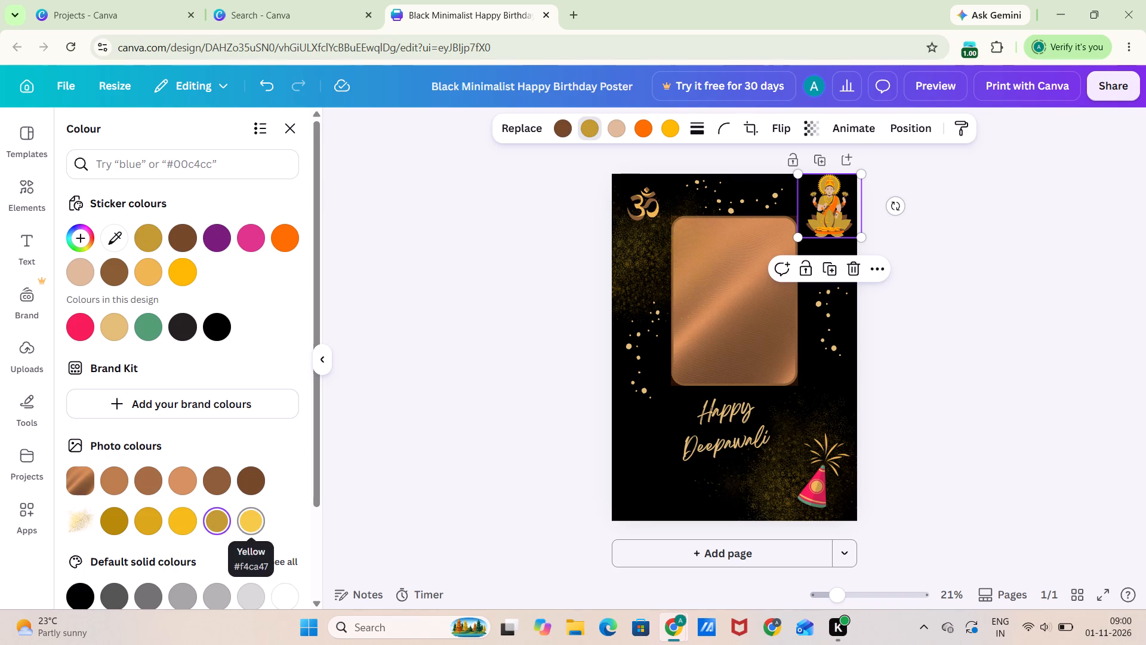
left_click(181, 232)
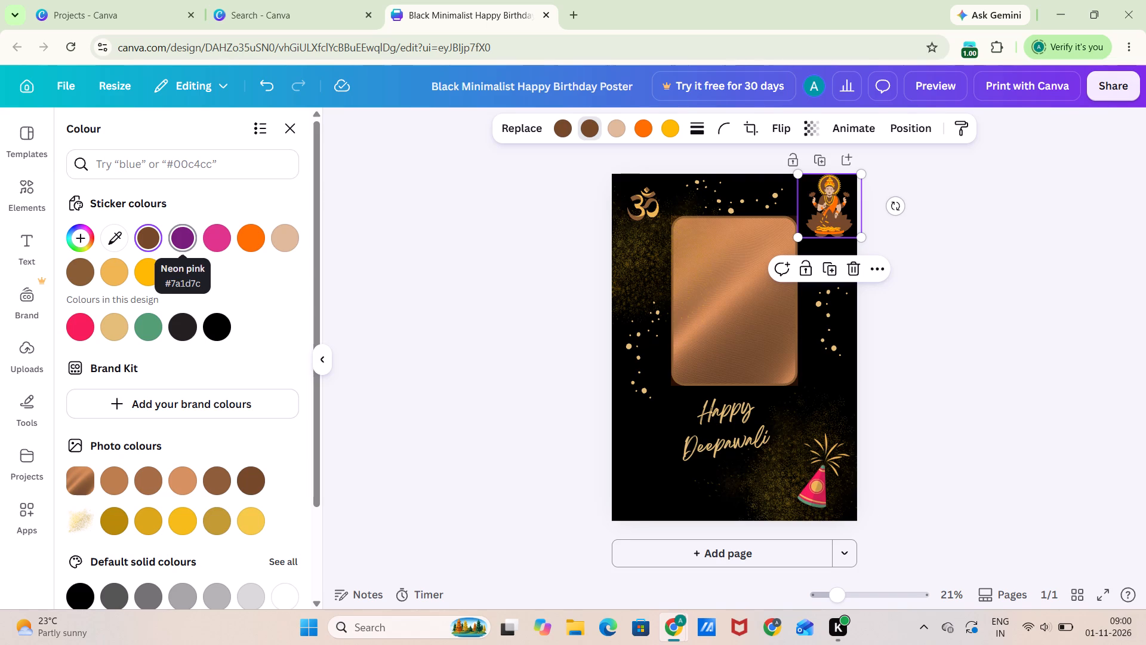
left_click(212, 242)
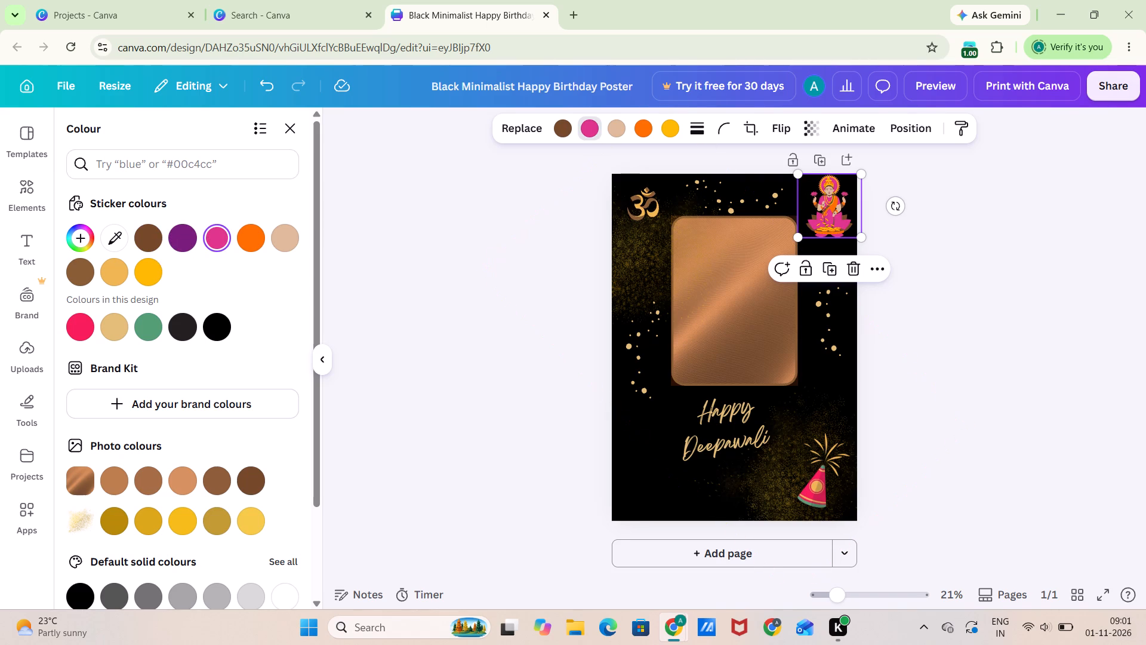
Recolour the Laxmi figure's orange areas with vivid crimson #f71c5b.
left_click(644, 130)
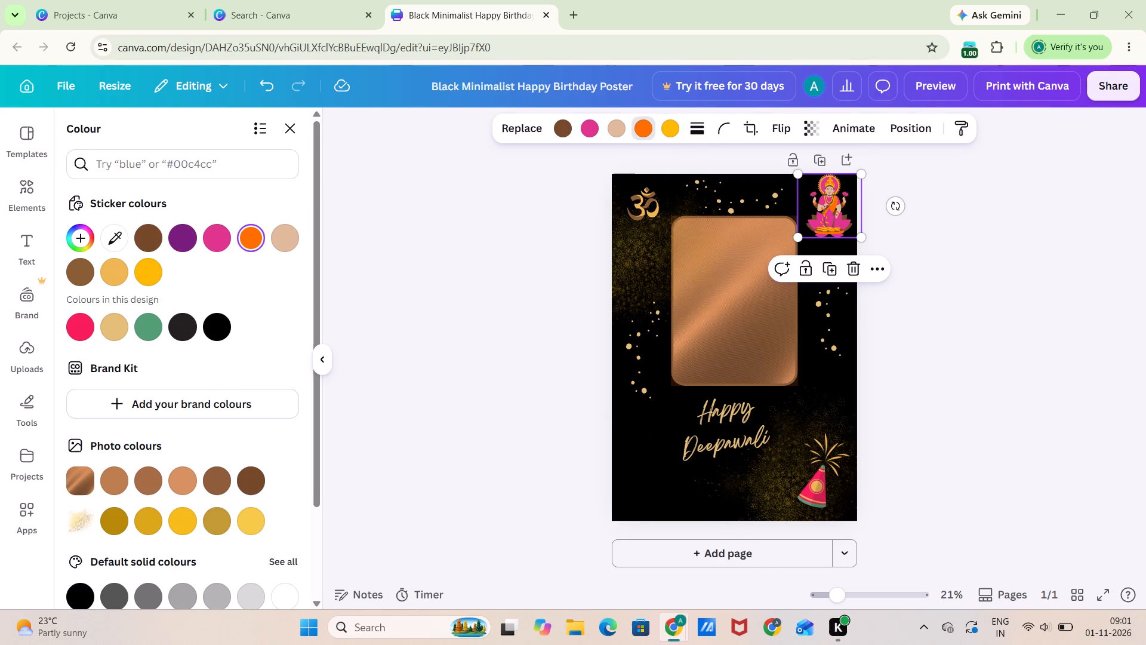
left_click(181, 478)
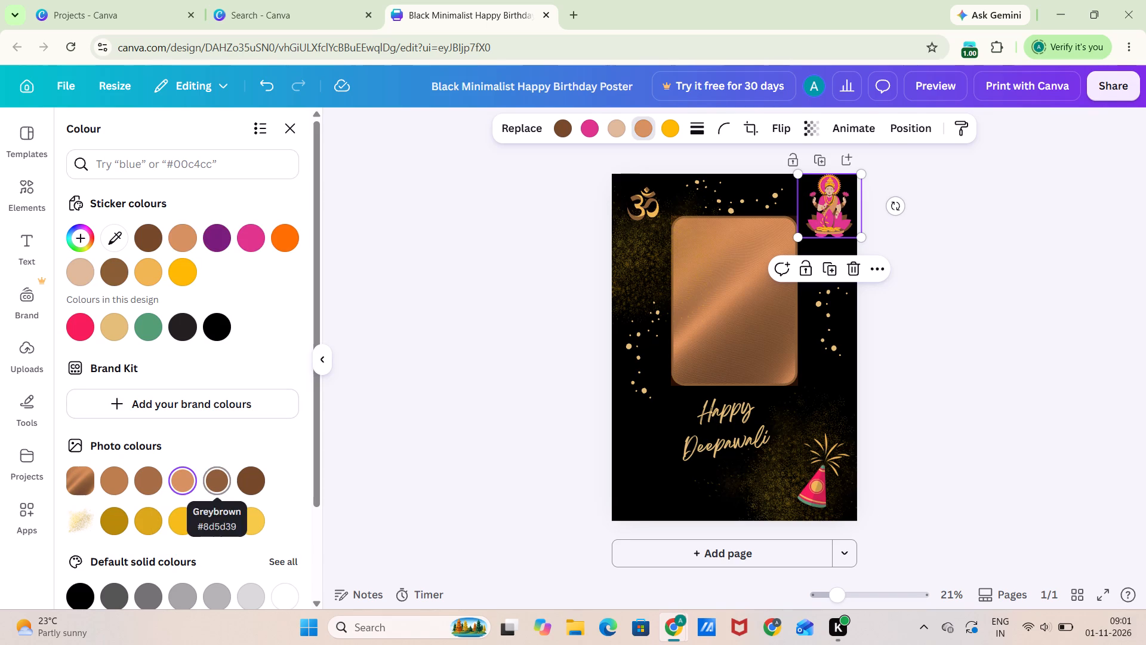
left_click(78, 322)
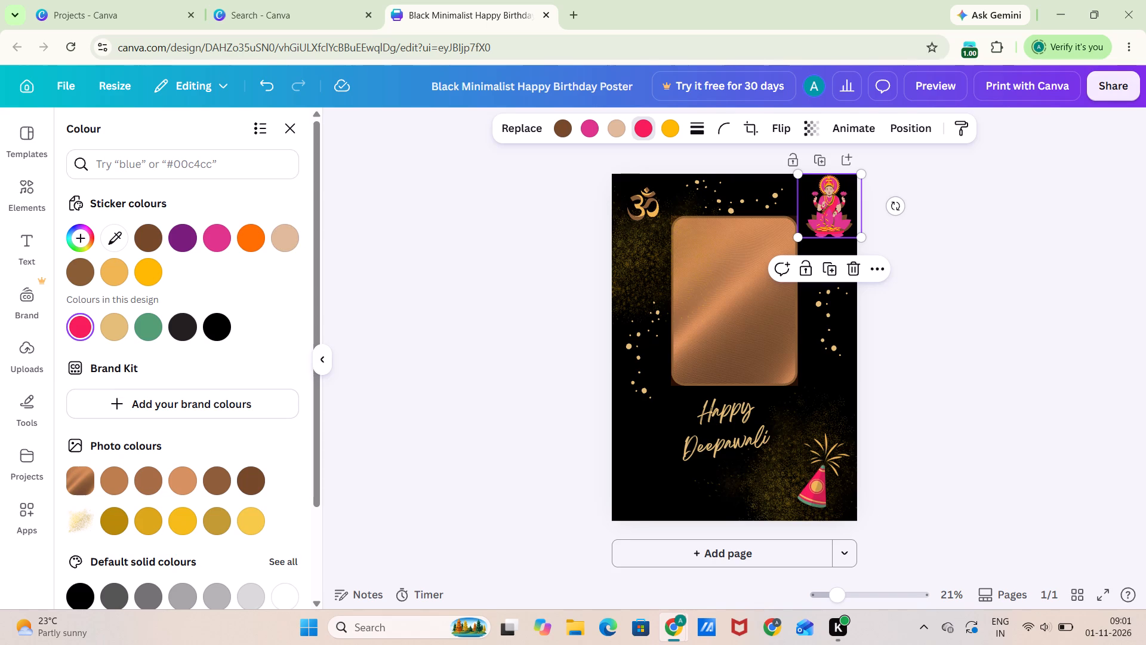
left_click(569, 305)
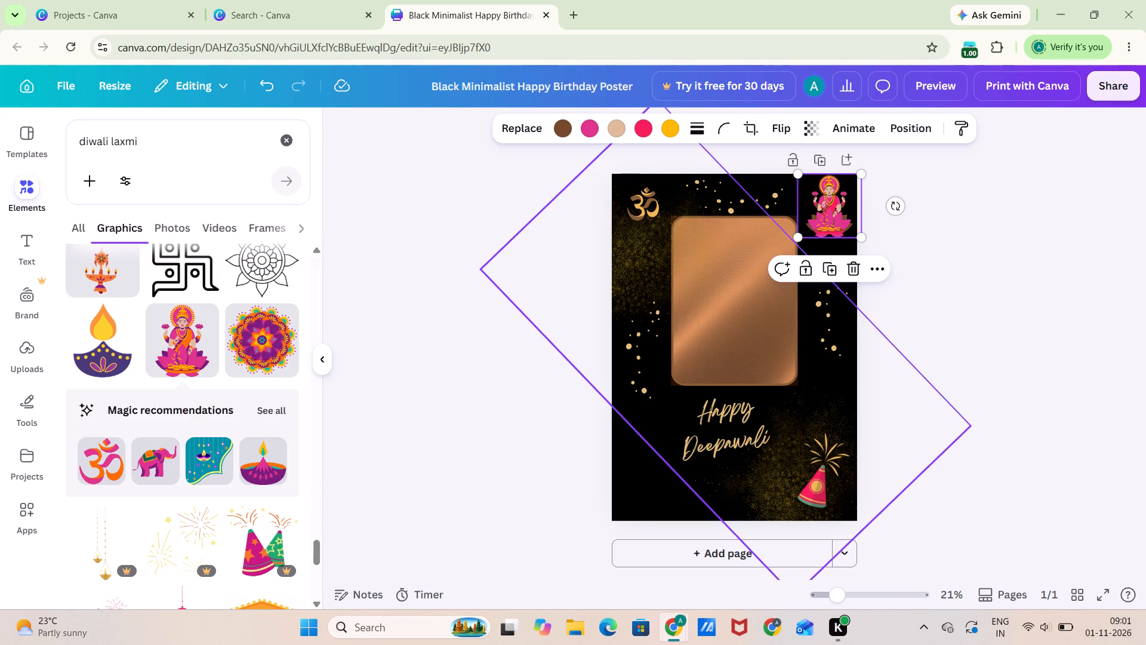
Recolour the firecracker cone's crimson areas with the medium copper brown from the frame's photo colours.
left_click(818, 483)
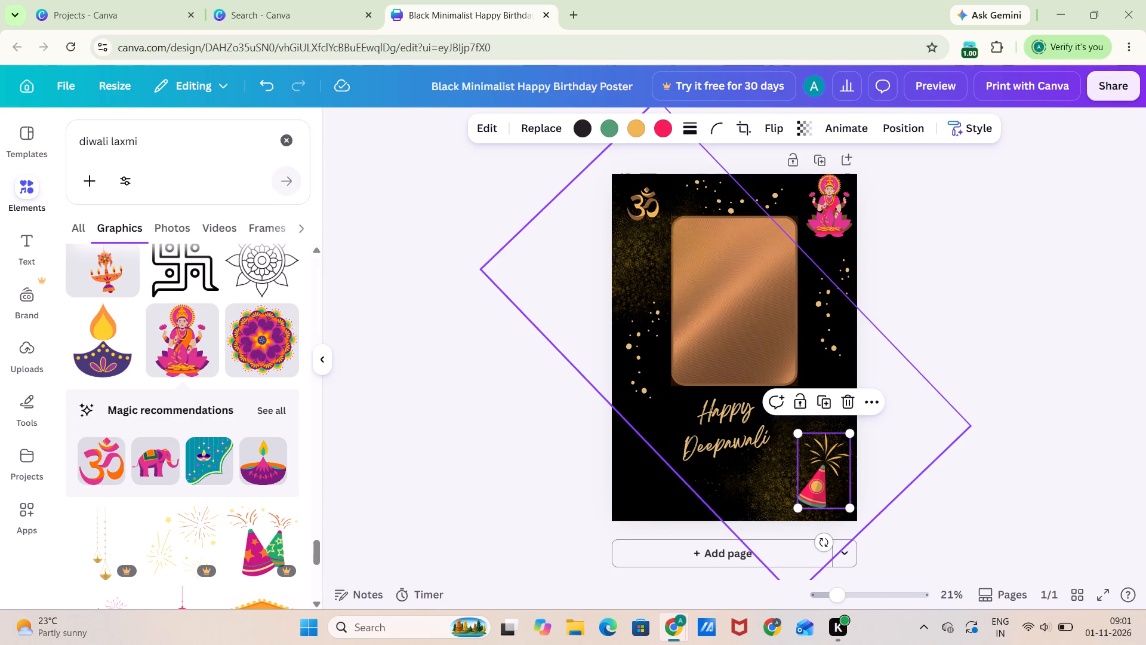
left_click(660, 128)
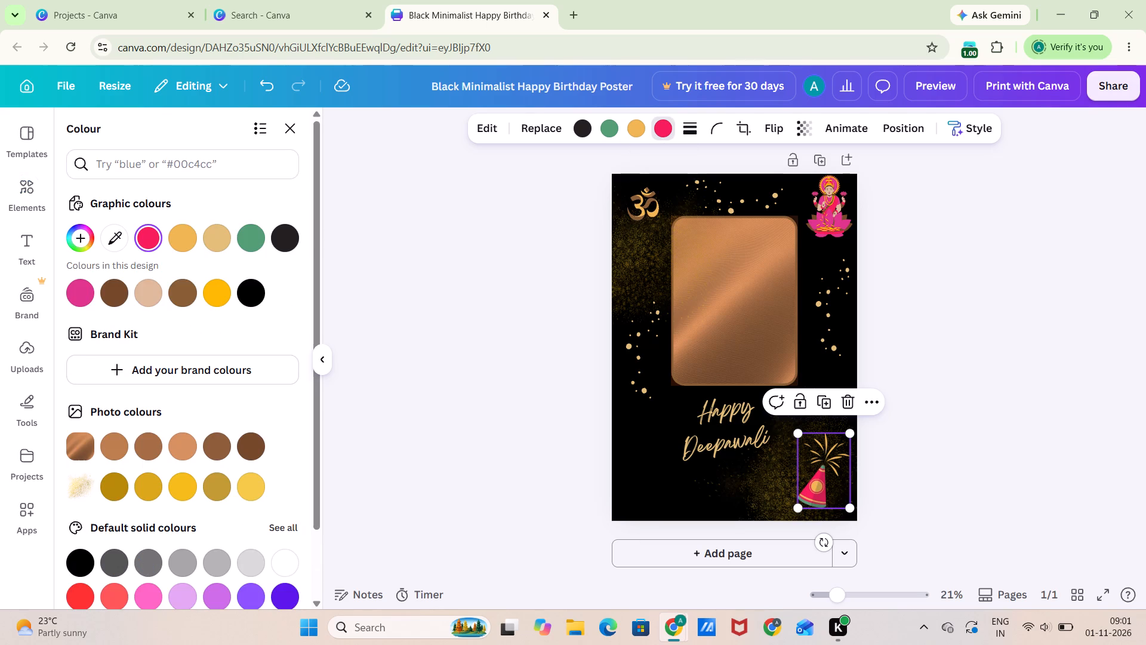
left_click(141, 449)
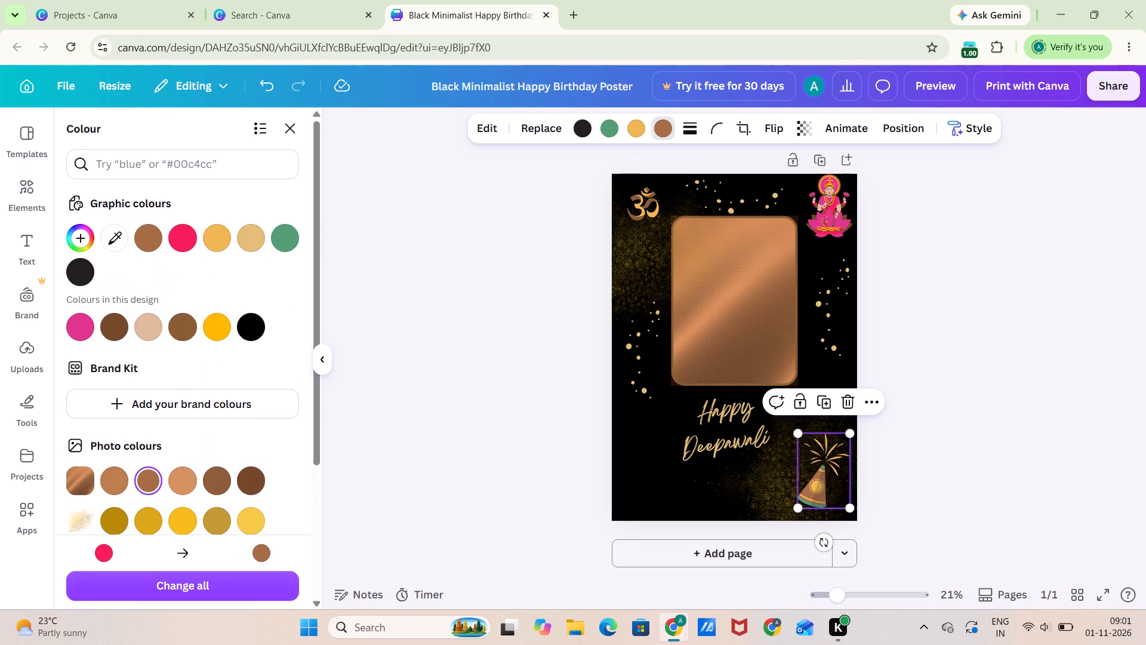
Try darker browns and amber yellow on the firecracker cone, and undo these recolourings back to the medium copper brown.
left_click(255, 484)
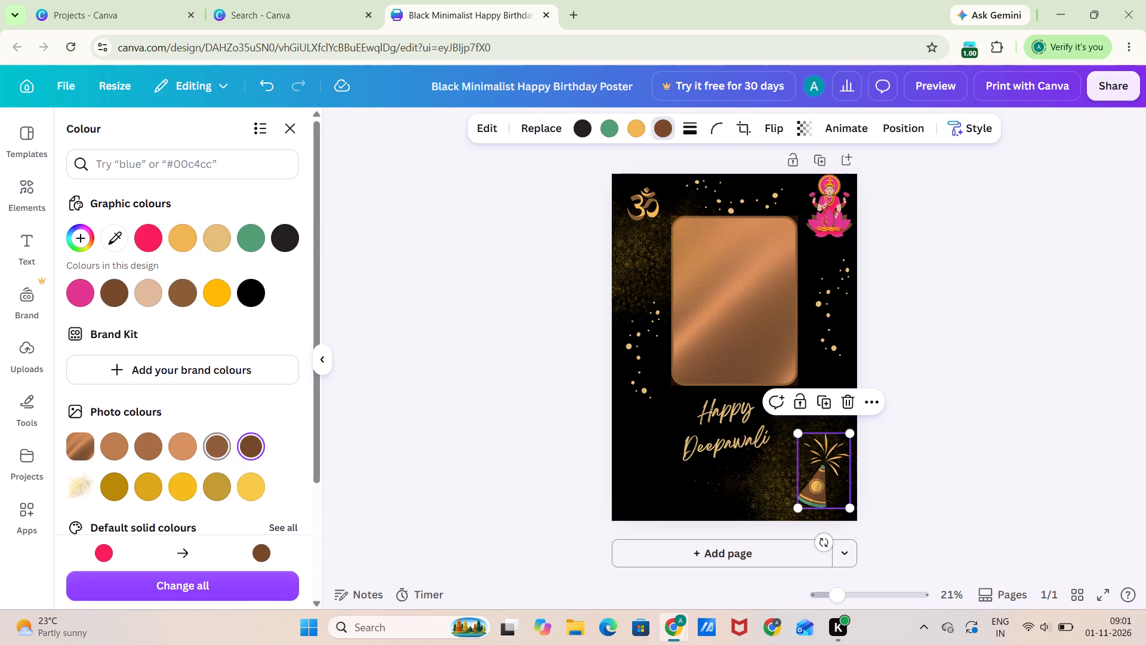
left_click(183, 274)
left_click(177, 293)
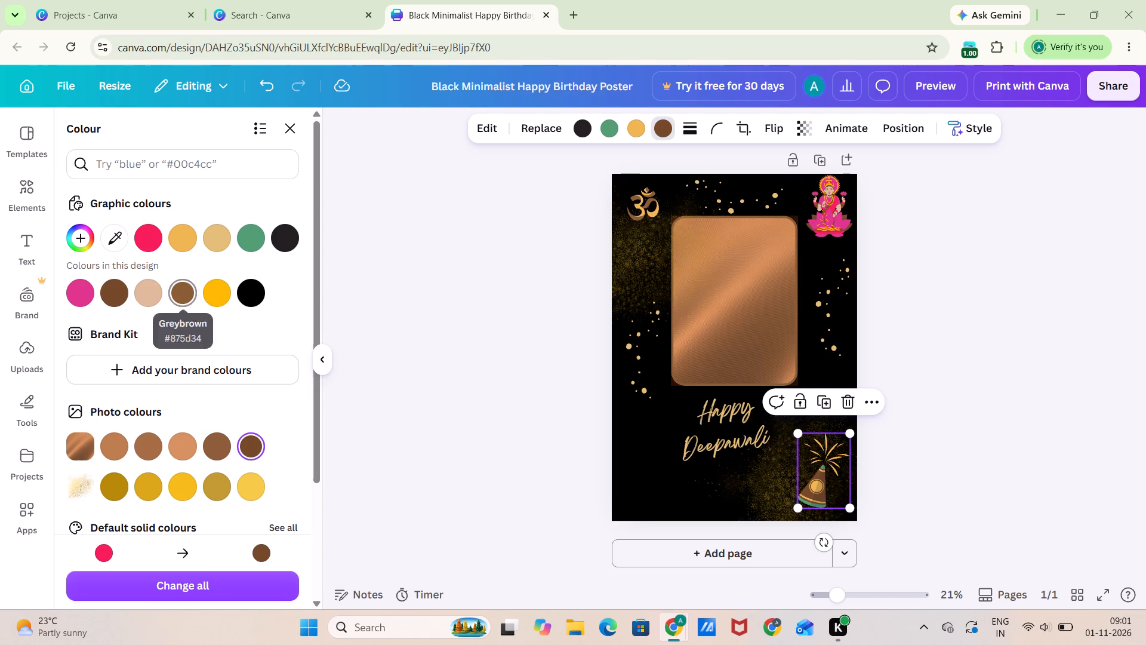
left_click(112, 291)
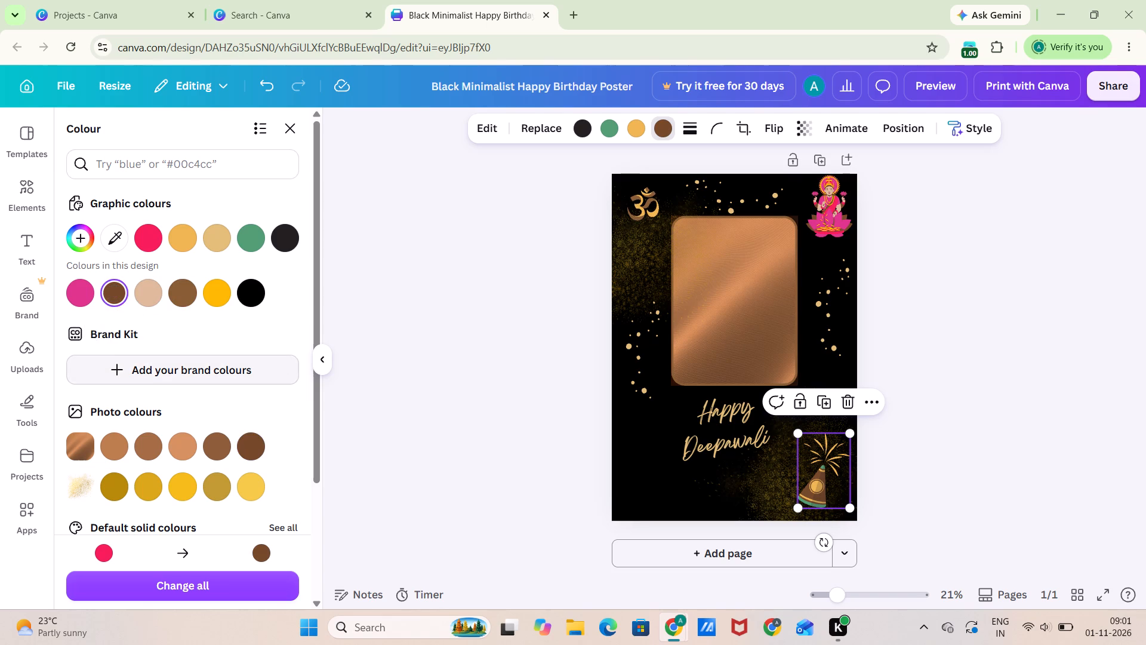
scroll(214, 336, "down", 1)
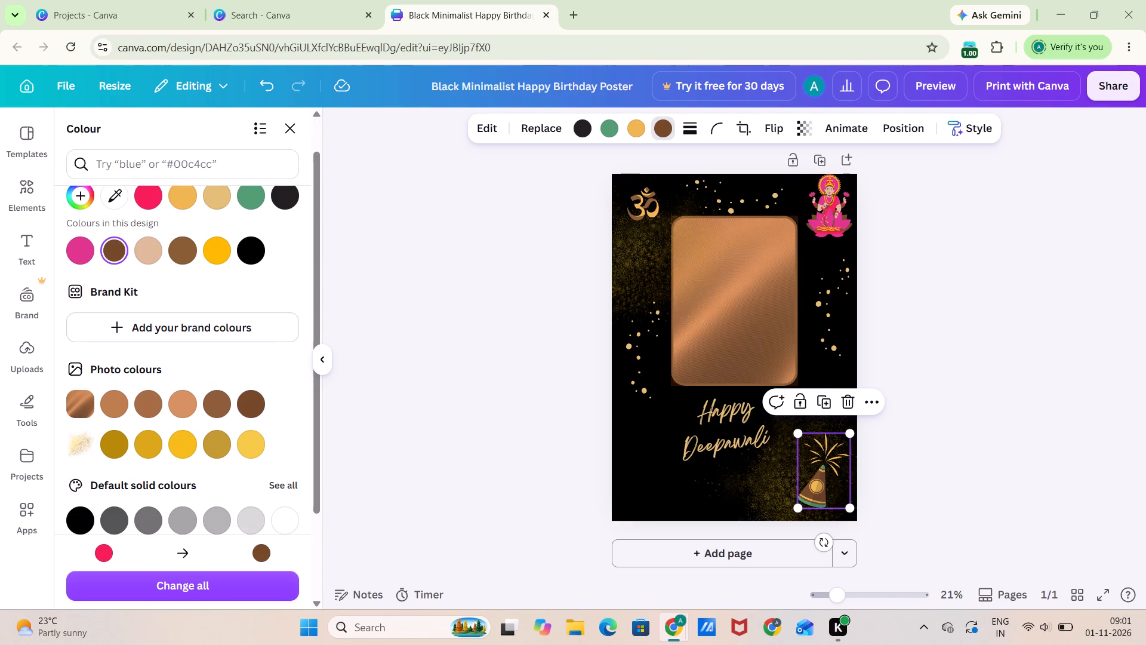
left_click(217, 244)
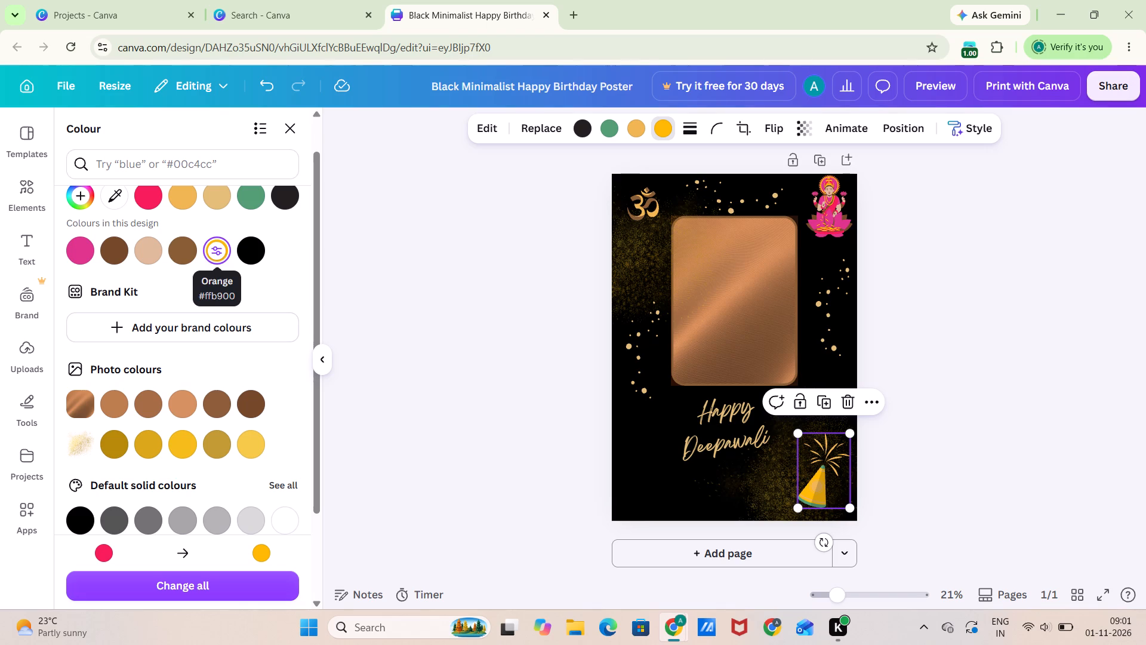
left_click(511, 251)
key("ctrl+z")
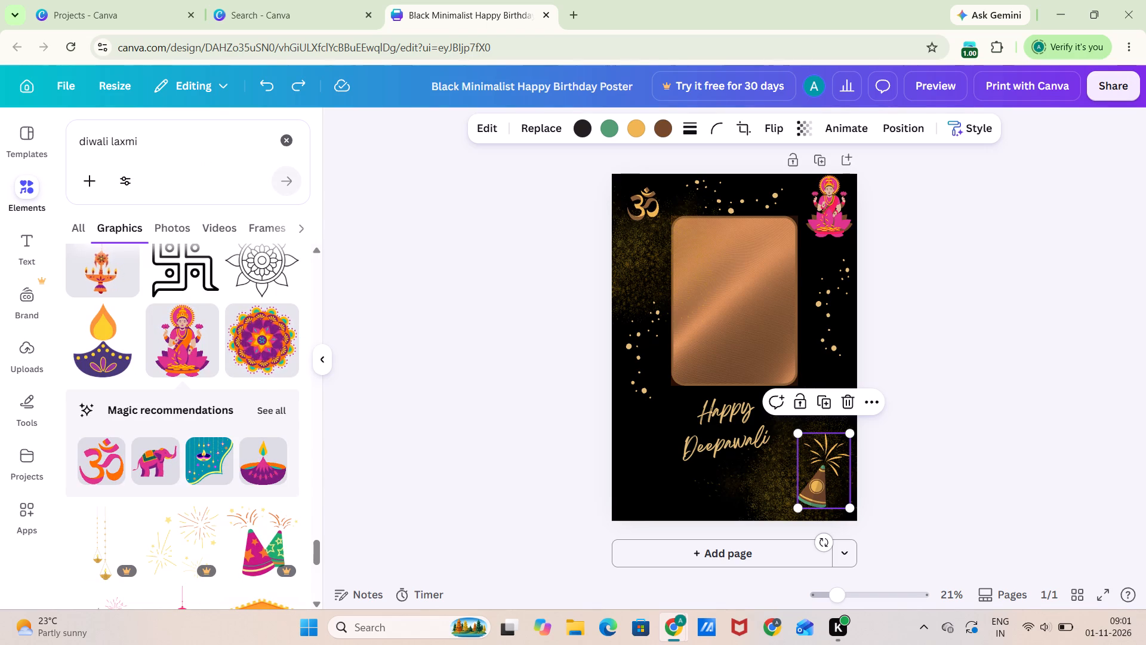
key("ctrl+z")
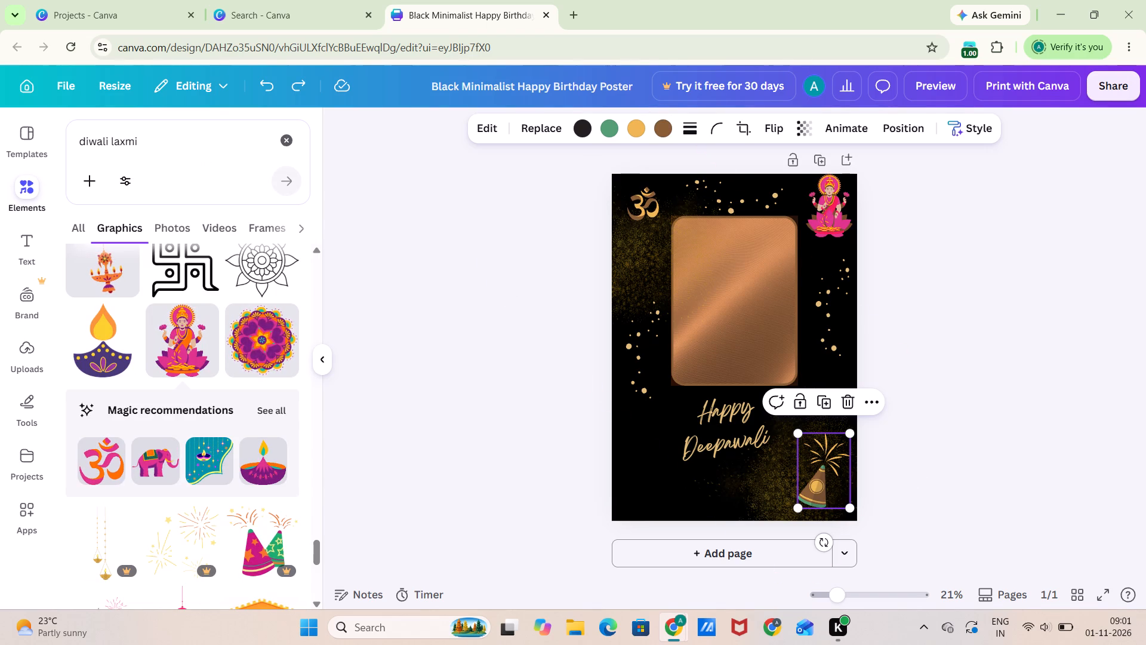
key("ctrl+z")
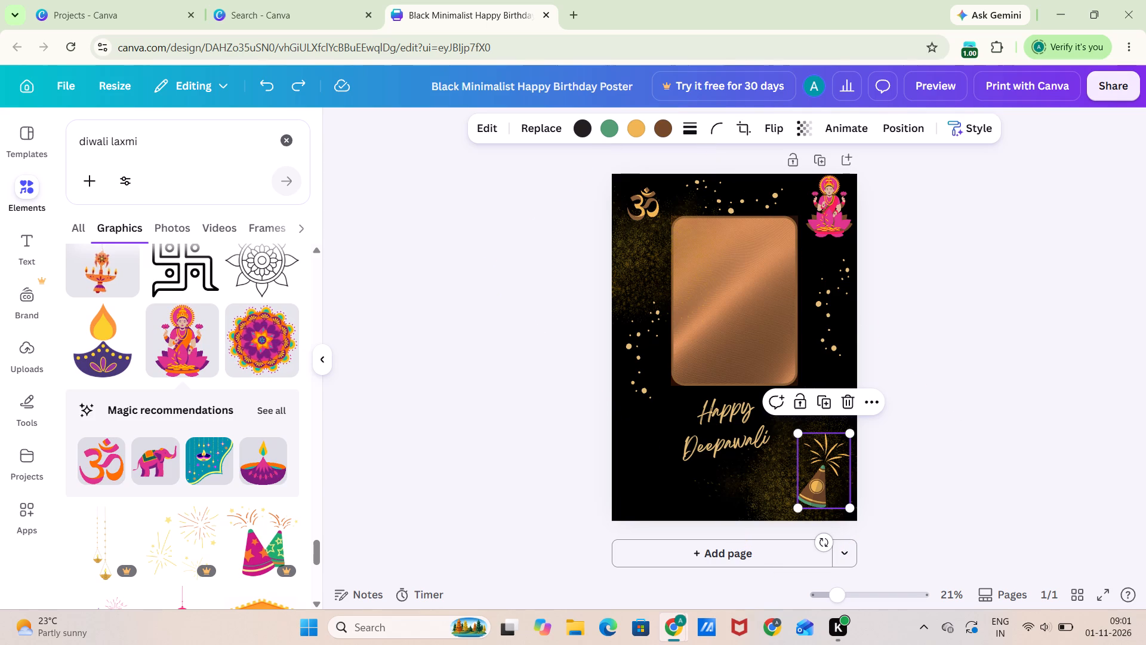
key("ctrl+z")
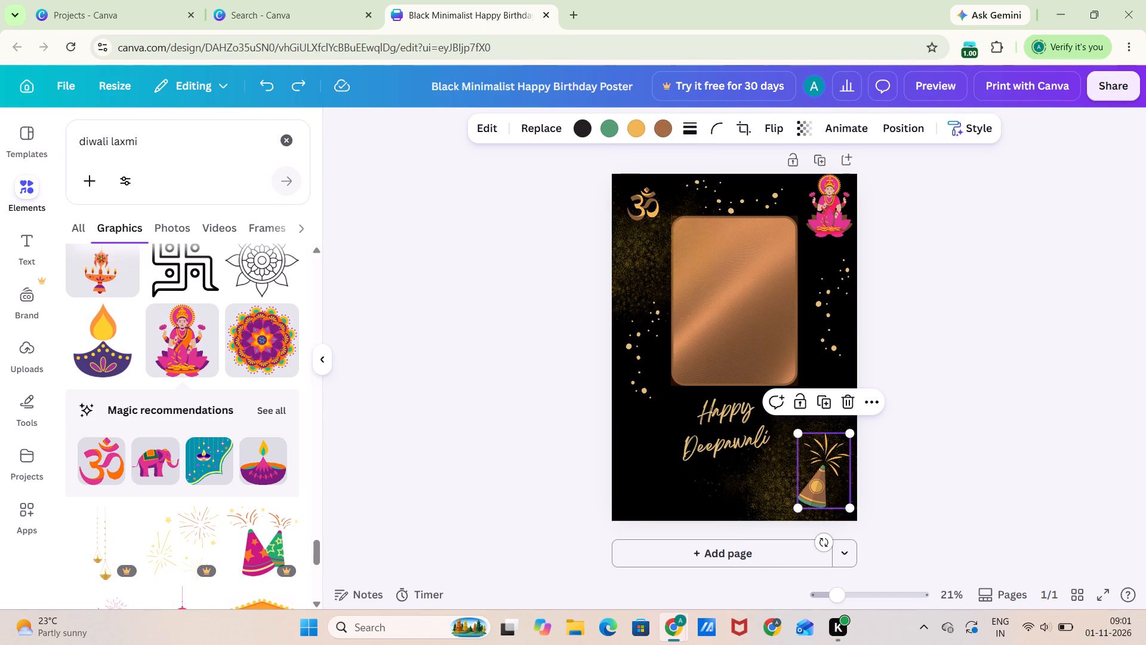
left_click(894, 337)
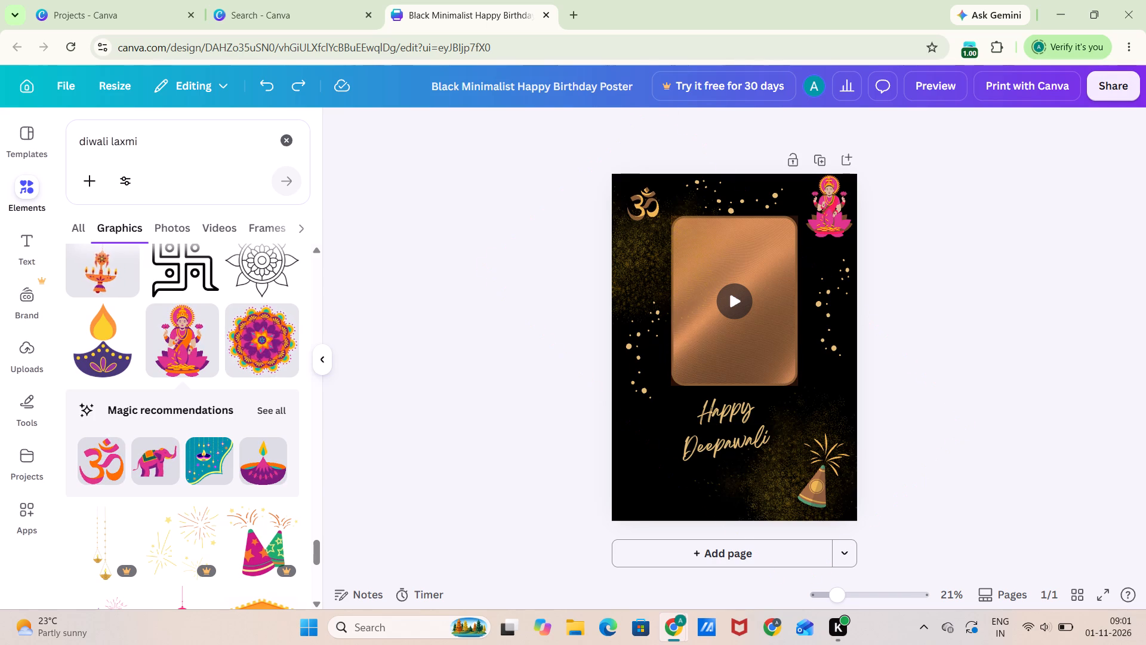
Add the orange lit diya graphic from the diwali laxmi results, shrink it to about half size and place it in the poster's lower-left corner.
scroll(210, 366, "up", 9)
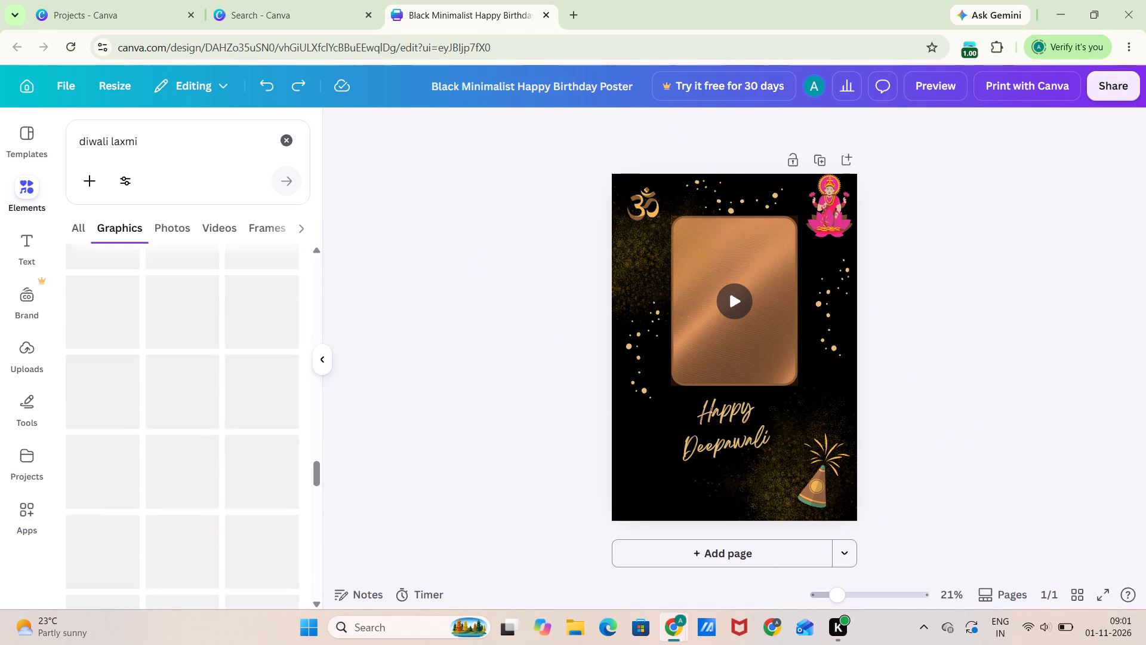
scroll(210, 366, "up", 11)
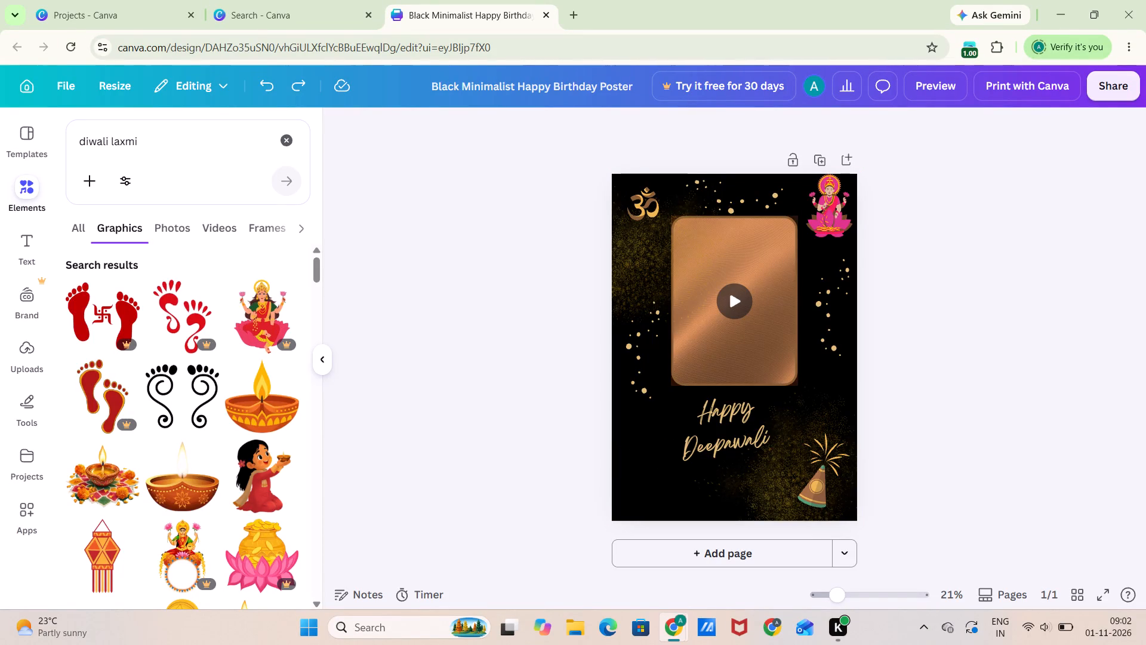
left_click(257, 406)
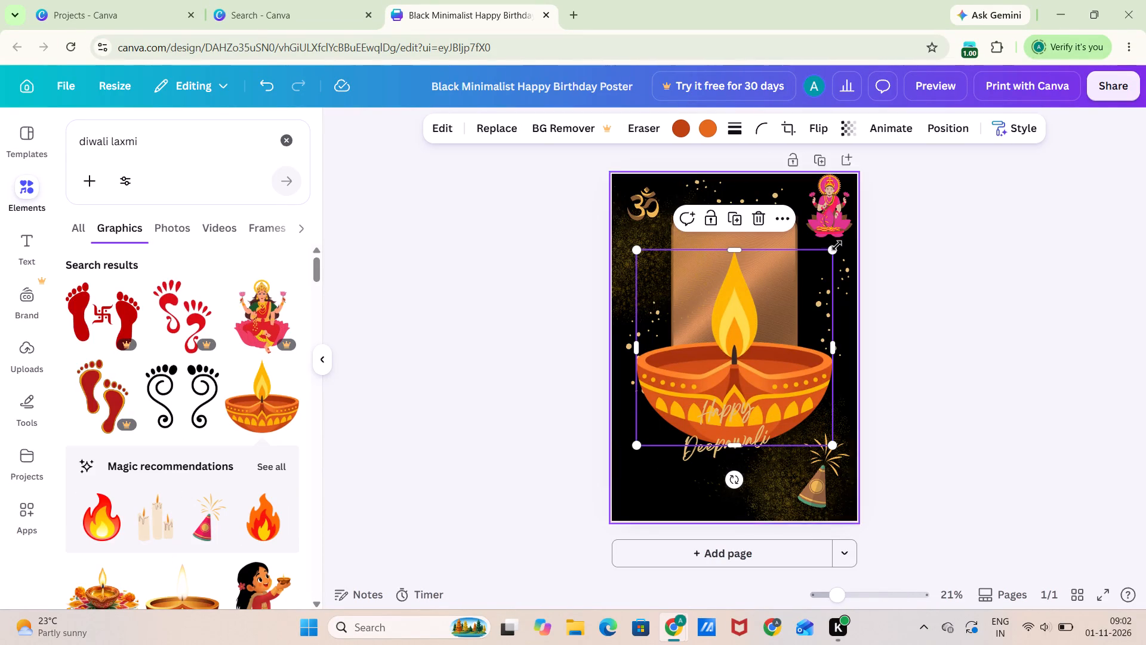
left_click_drag(833, 250, 742, 364)
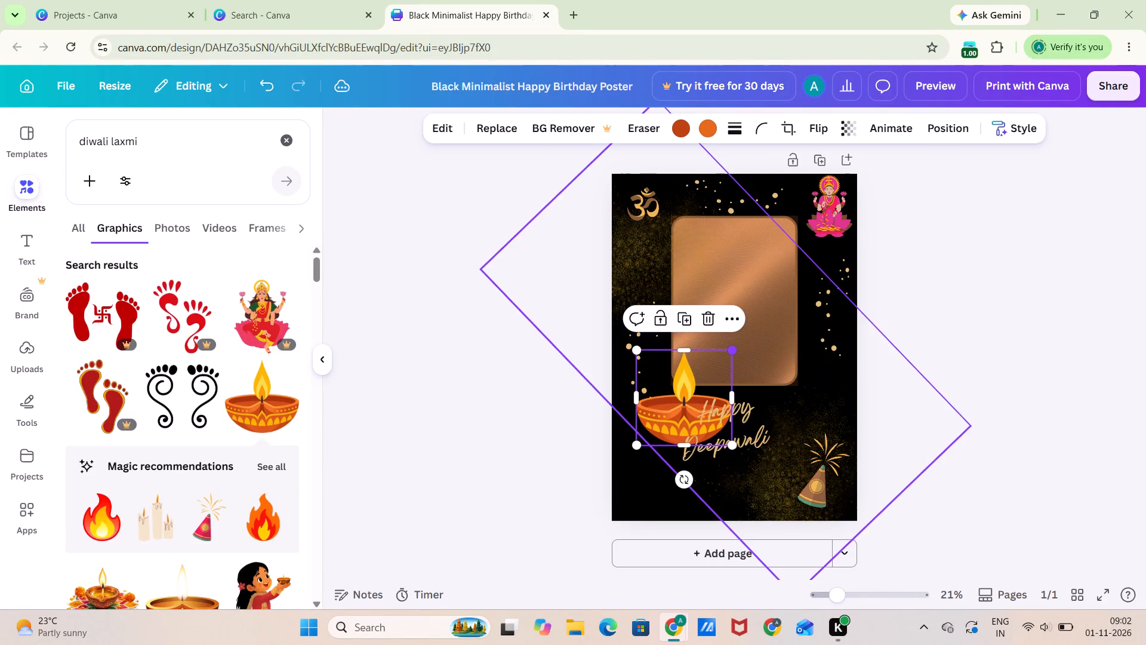
left_click_drag(676, 383, 646, 525)
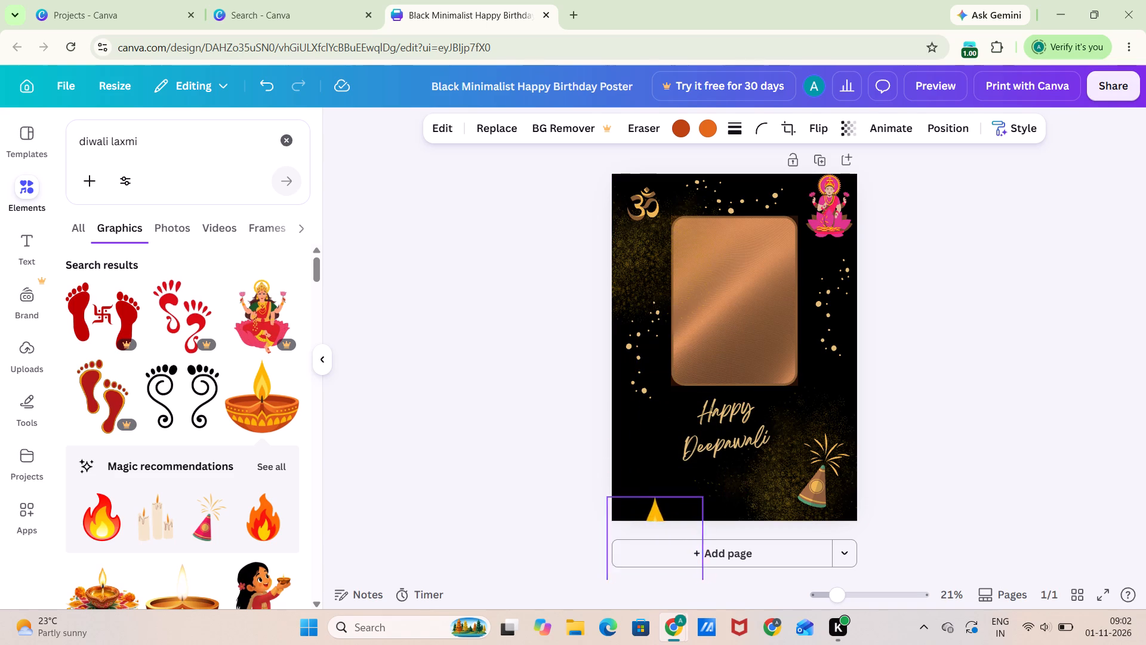
left_click_drag(646, 525, 652, 458)
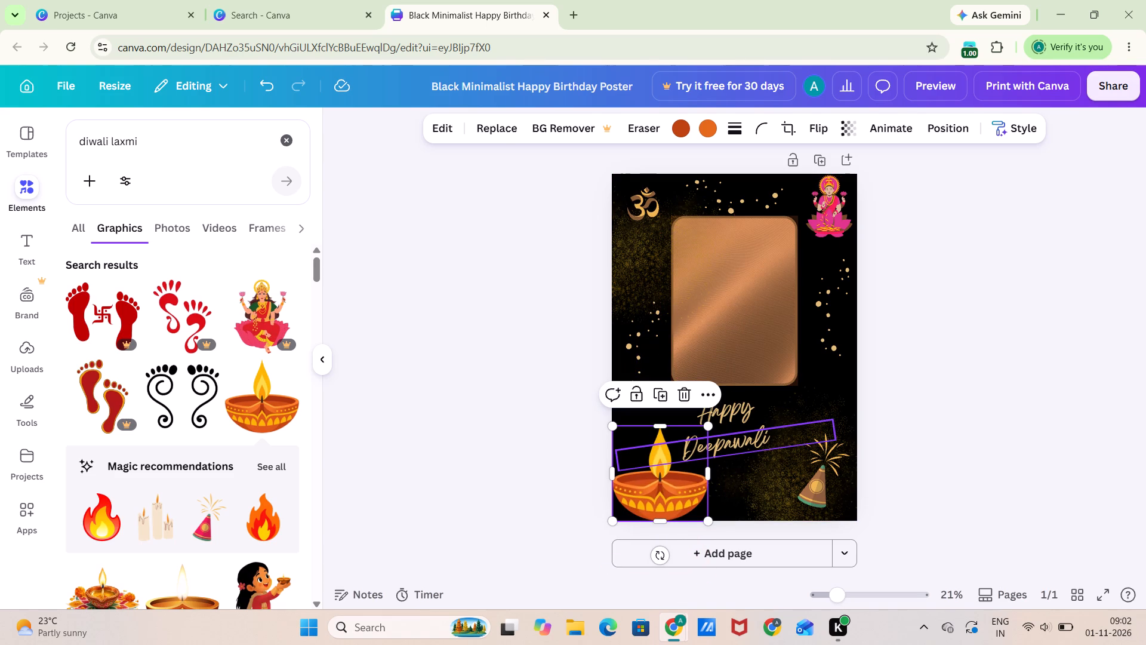
Shrink the diya further to about a quarter of the poster's width and set it slightly in from the lower-left corner, clear of the Deepawali text.
left_click_drag(708, 428, 700, 450)
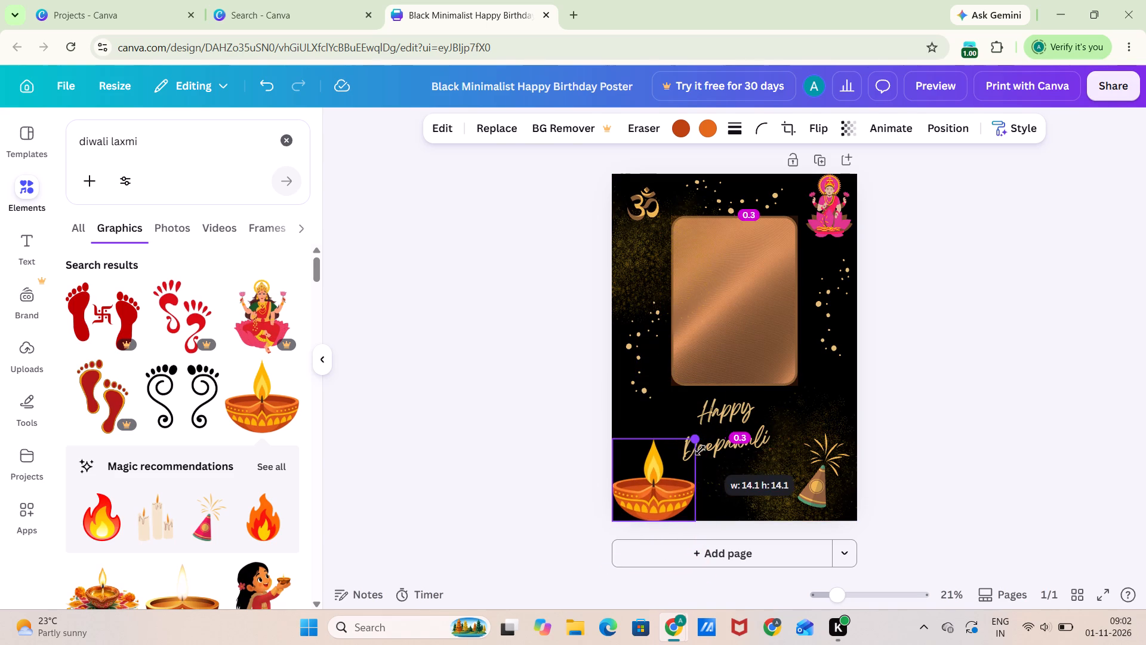
left_click_drag(700, 450, 700, 452)
left_click(677, 460)
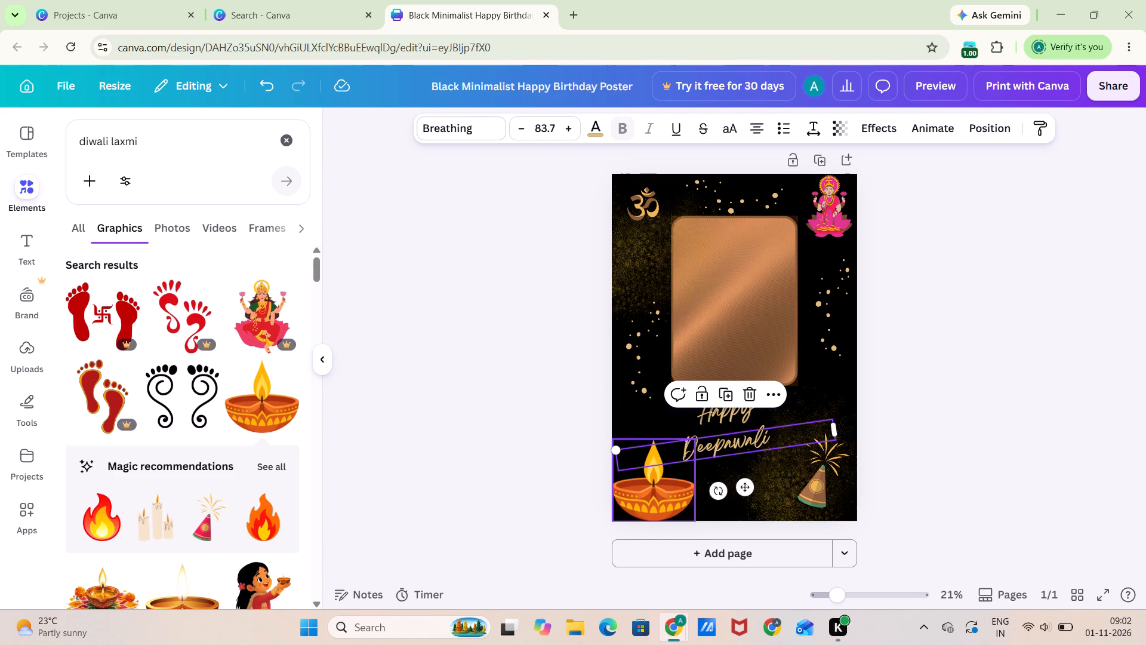
left_click_drag(677, 484, 682, 475)
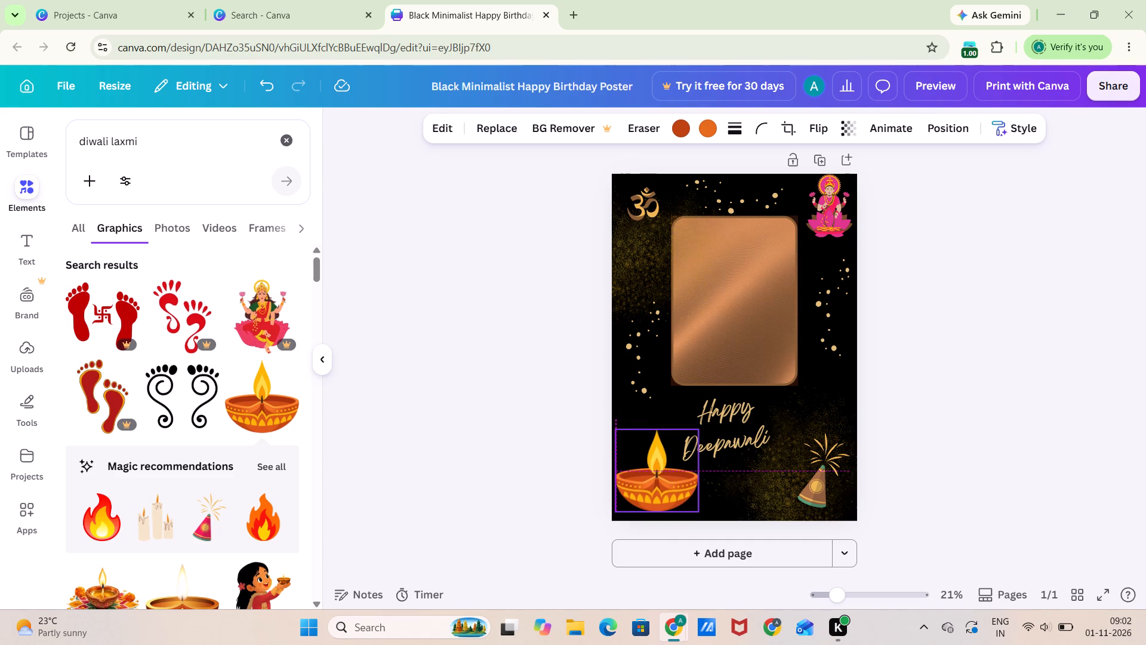
left_click_drag(682, 475, 682, 475)
left_click_drag(695, 434, 693, 441)
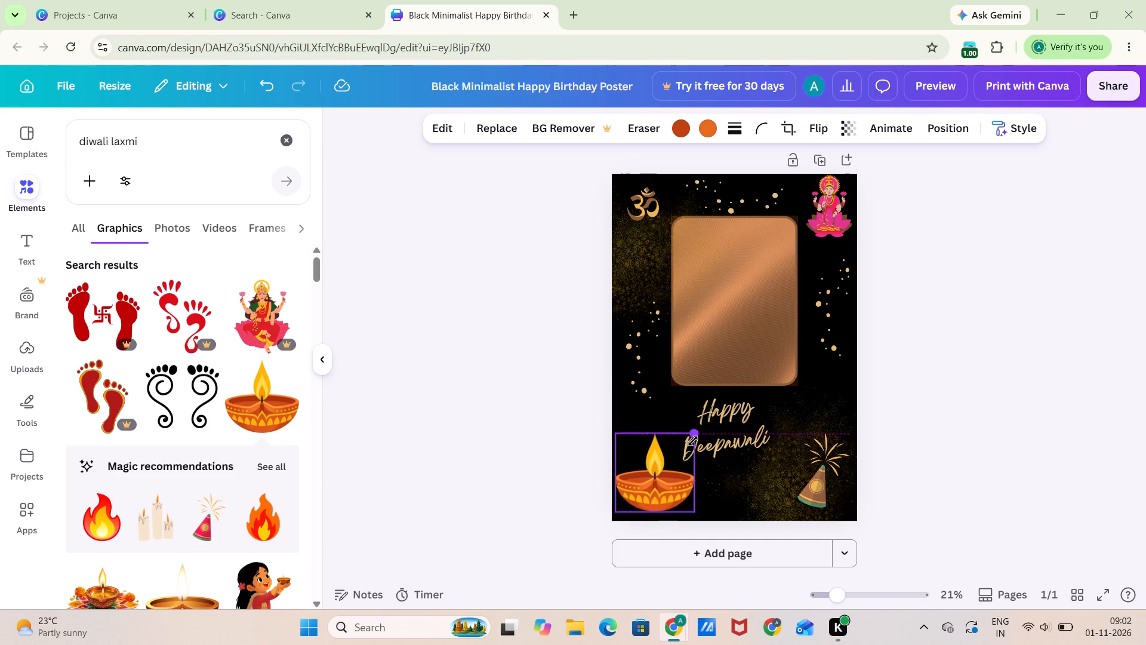
left_click_drag(693, 441, 681, 465)
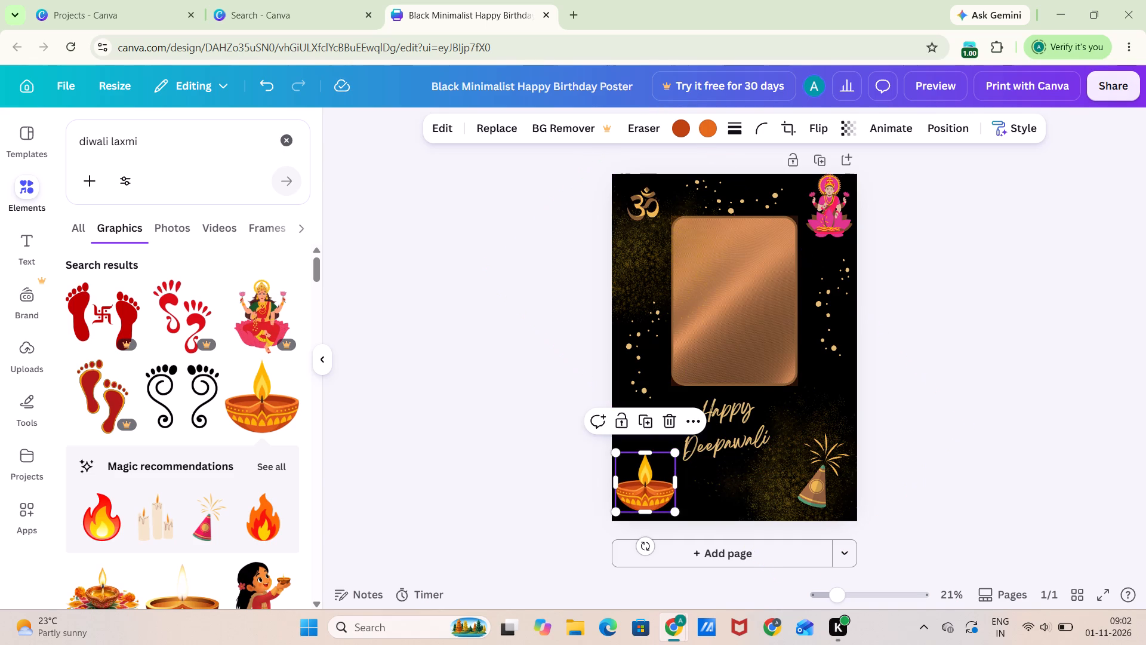
left_click_drag(655, 477, 661, 472)
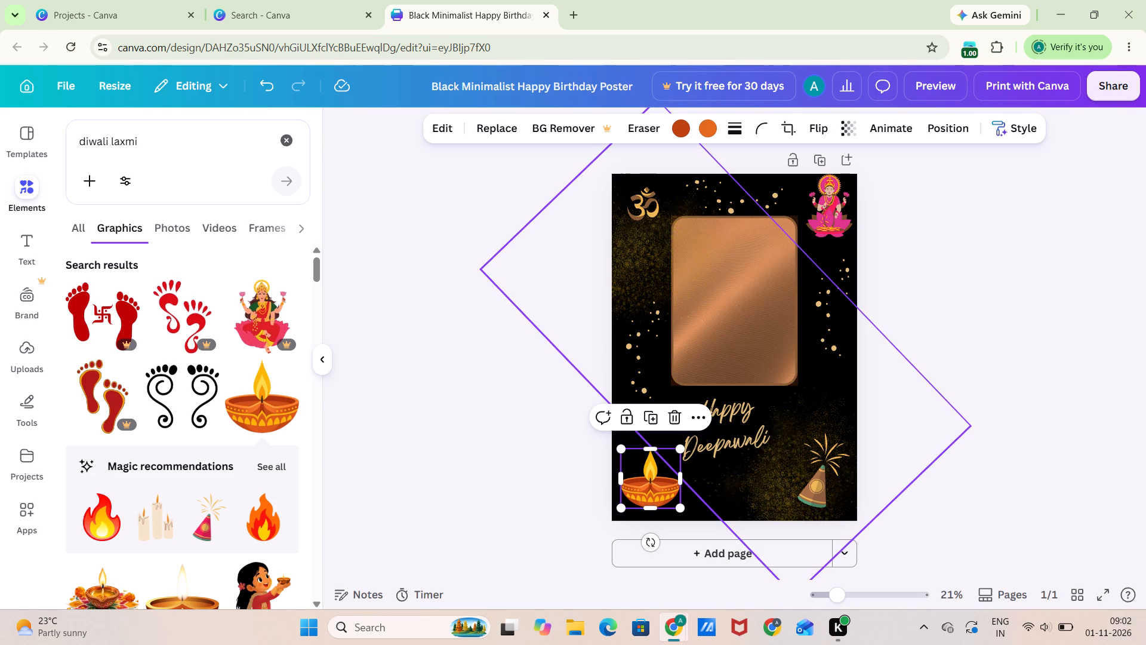
left_click(885, 457)
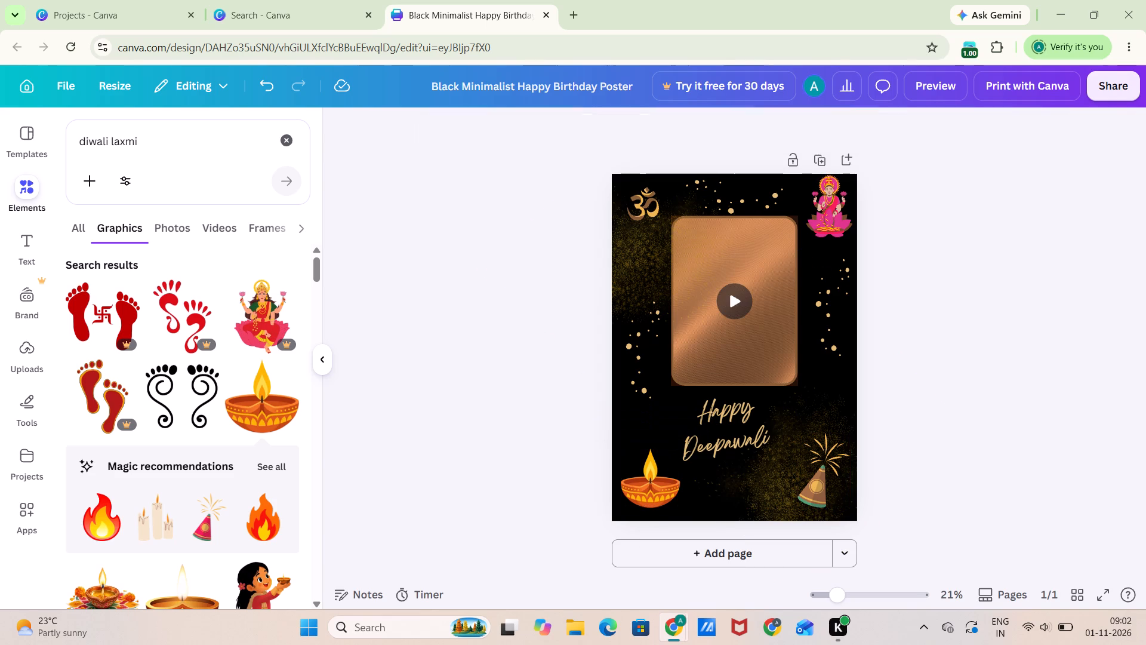